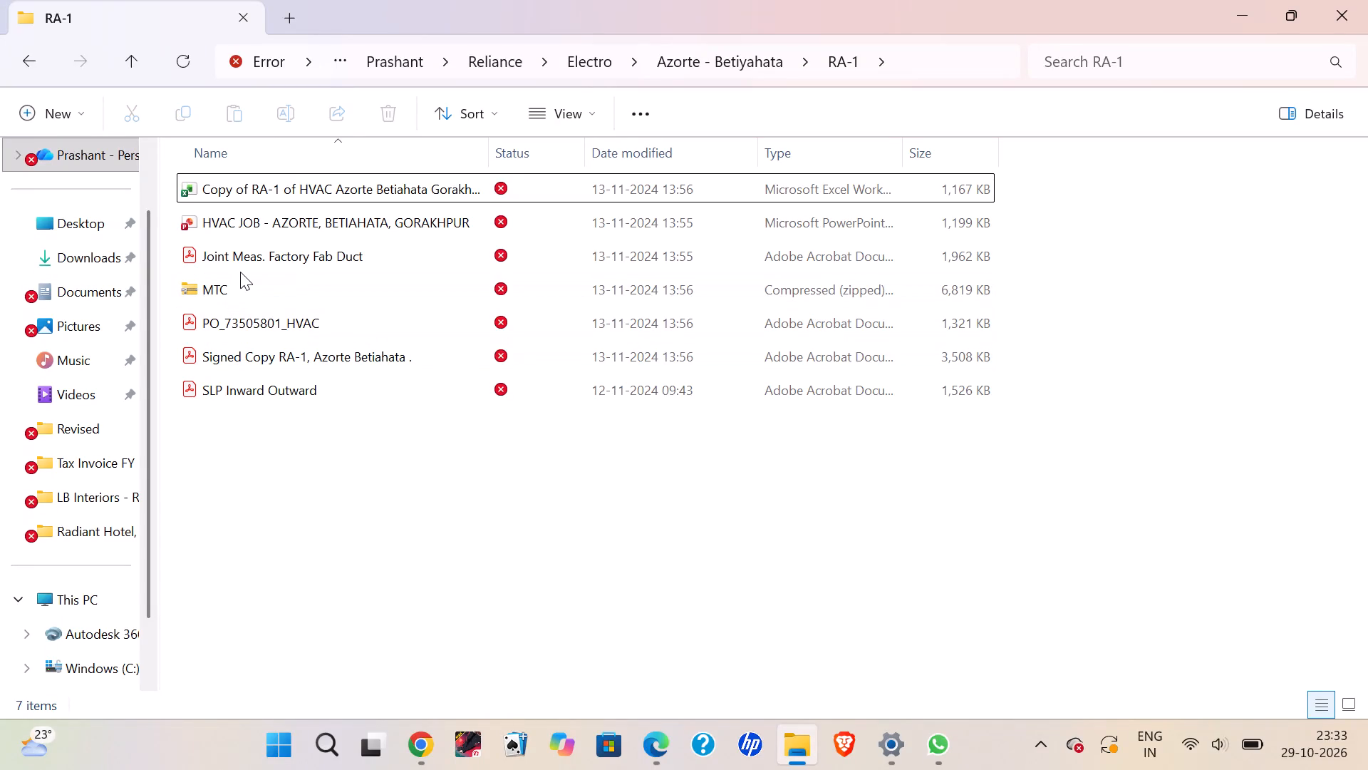
Go back from the RA-1 folder to the top-level Prashant folder and open its Ambient folder.
{"action": "left_click", "coordinate": [29, 55]}
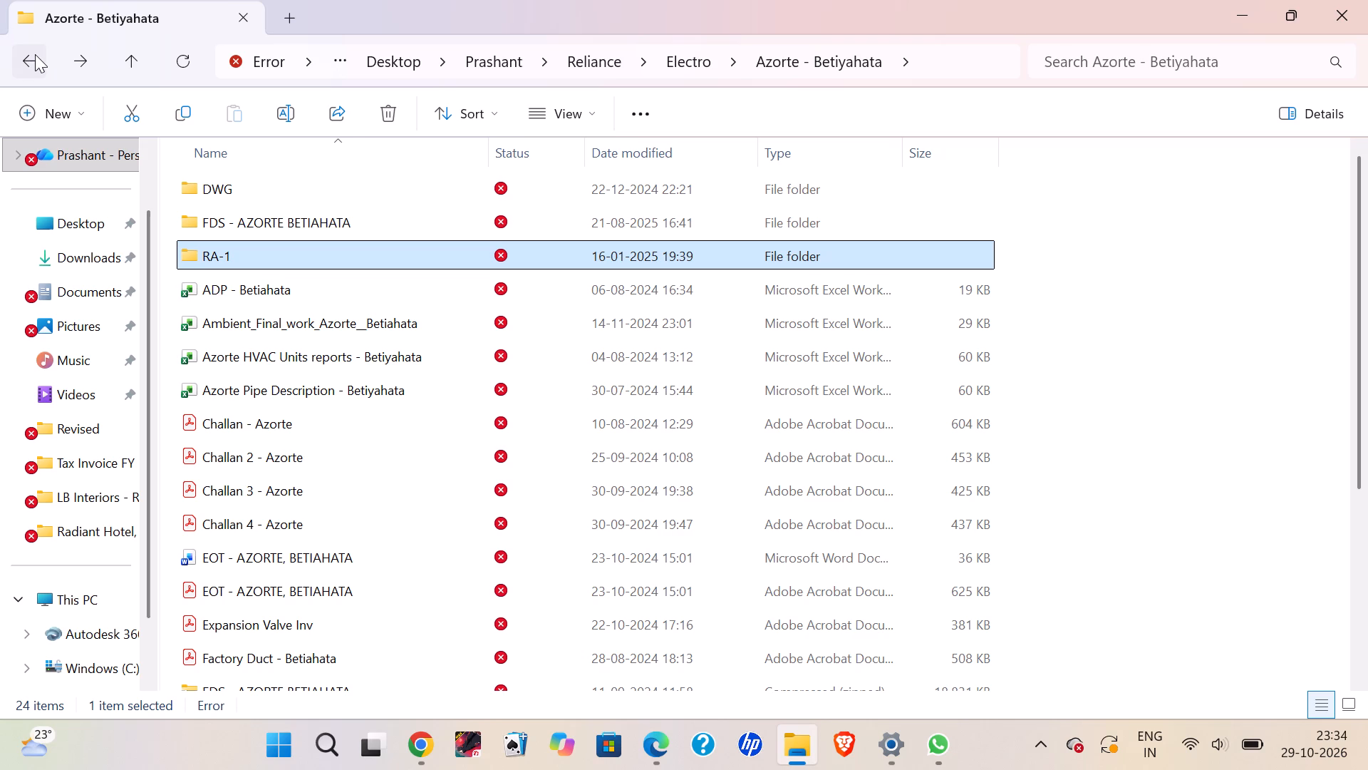
{"action": "left_click", "coordinate": [35, 54]}
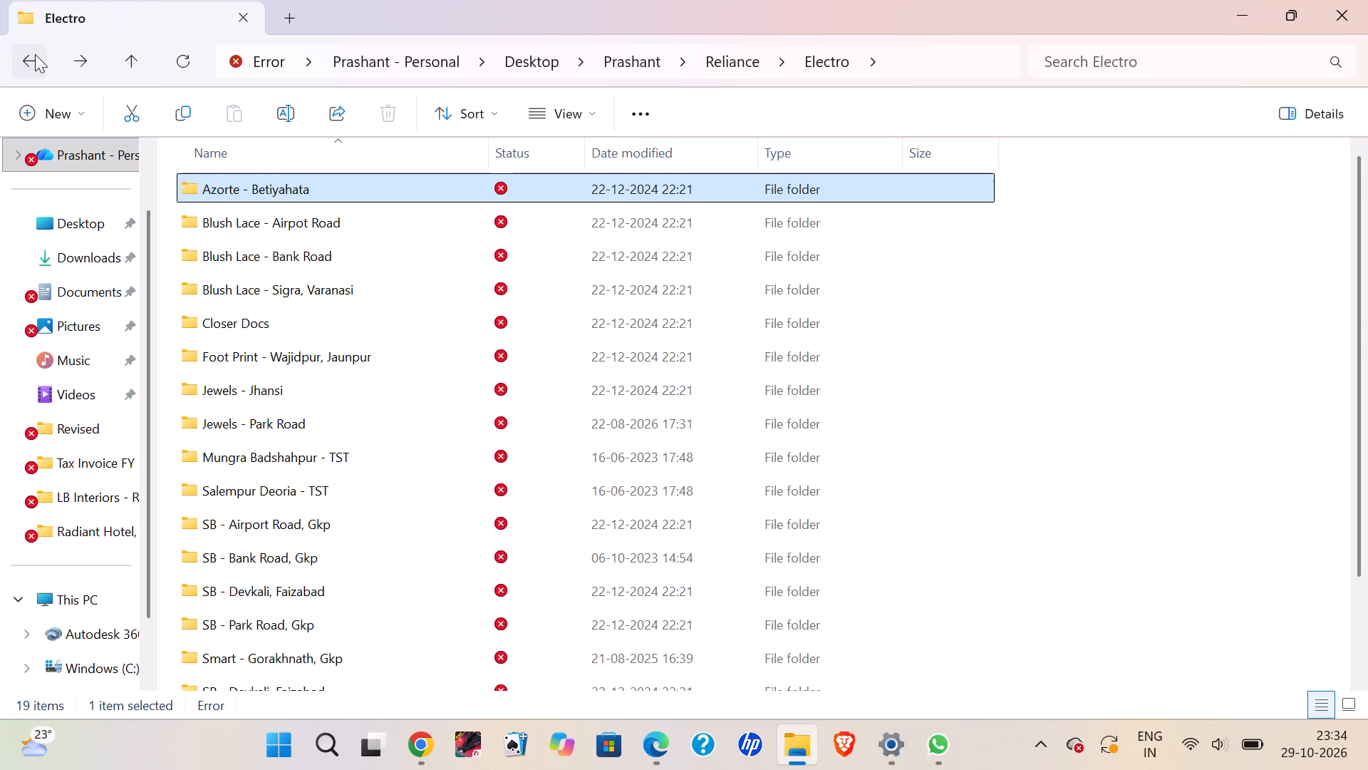
{"action": "left_click", "coordinate": [1062, 58]}
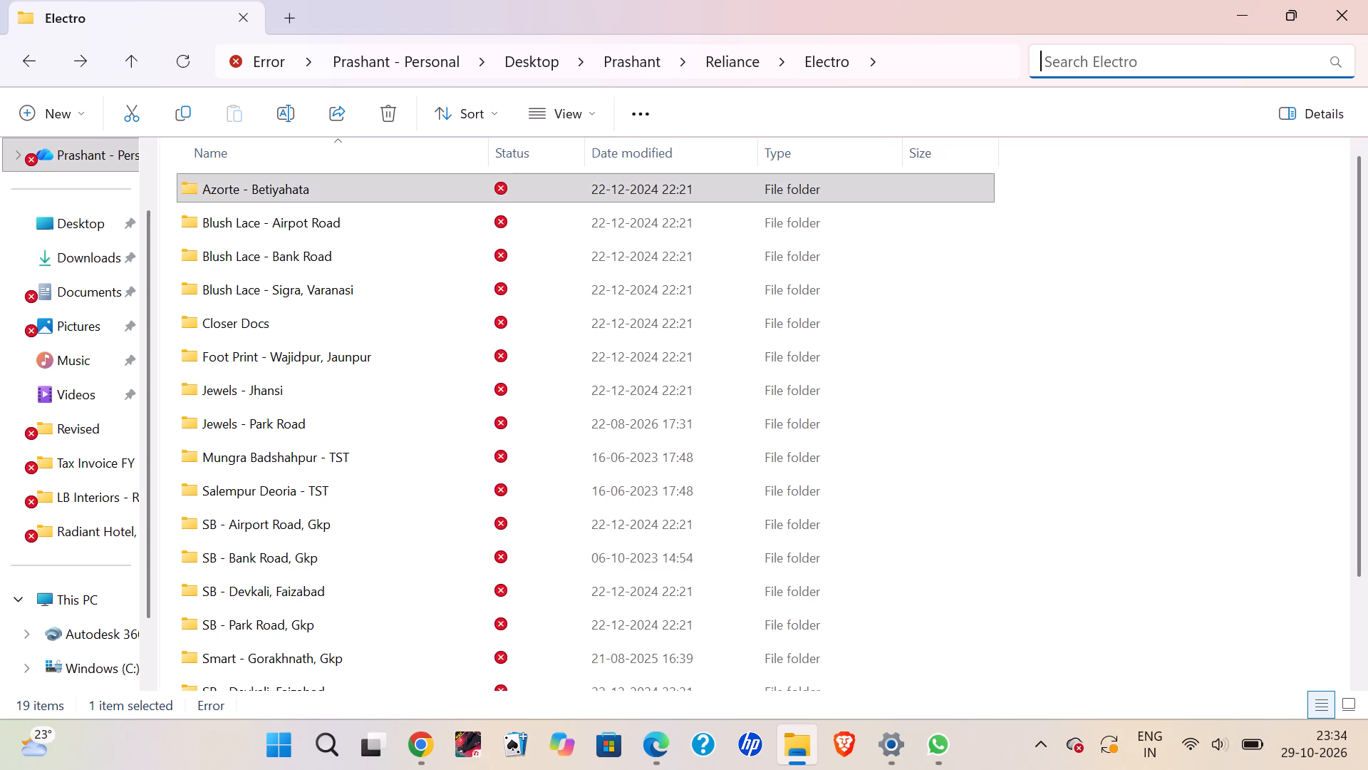
{"action": "left_click", "coordinate": [24, 71]}
{"action": "left_click", "coordinate": [24, 71]}
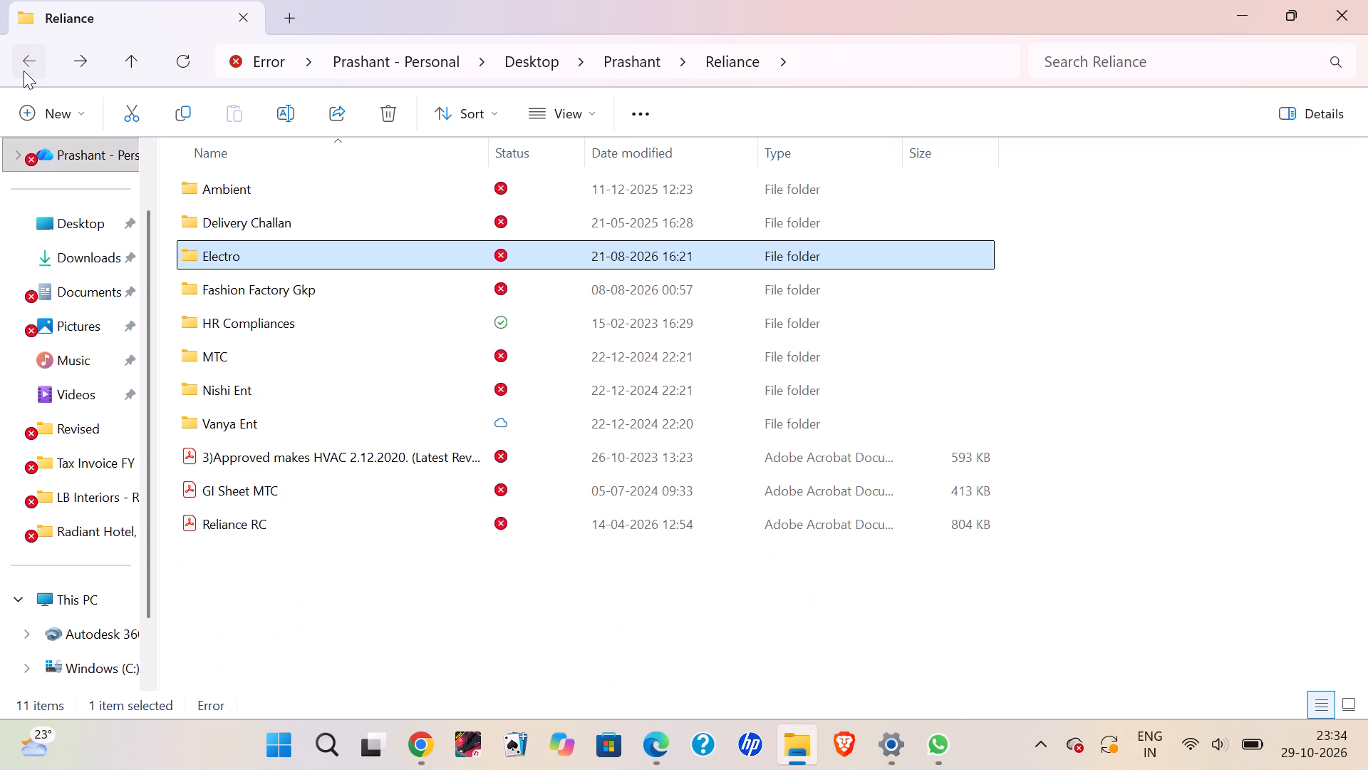
{"action": "double_click", "coordinate": [254, 212]}
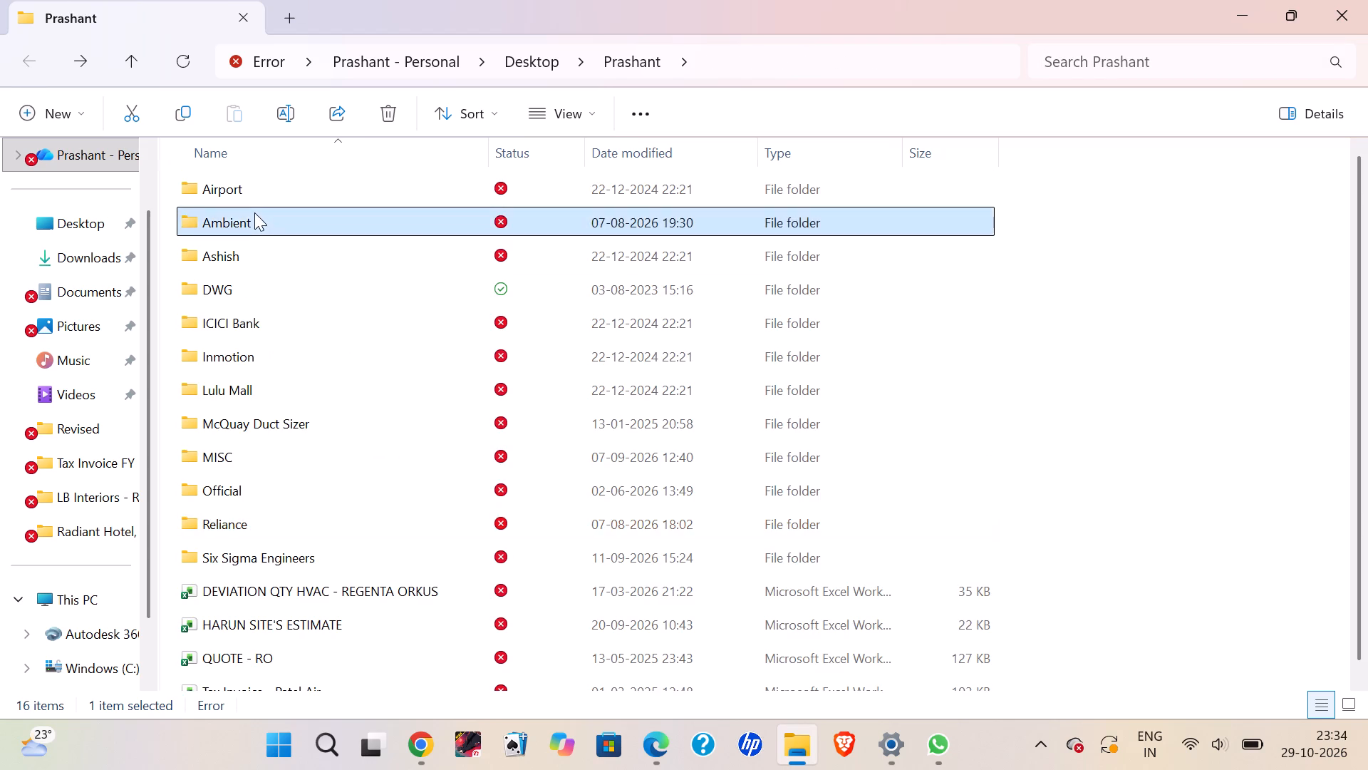
Search the Ambient folder for "inv" and open the INVOICE folder from the results.
{"action": "left_click", "coordinate": [1094, 67]}
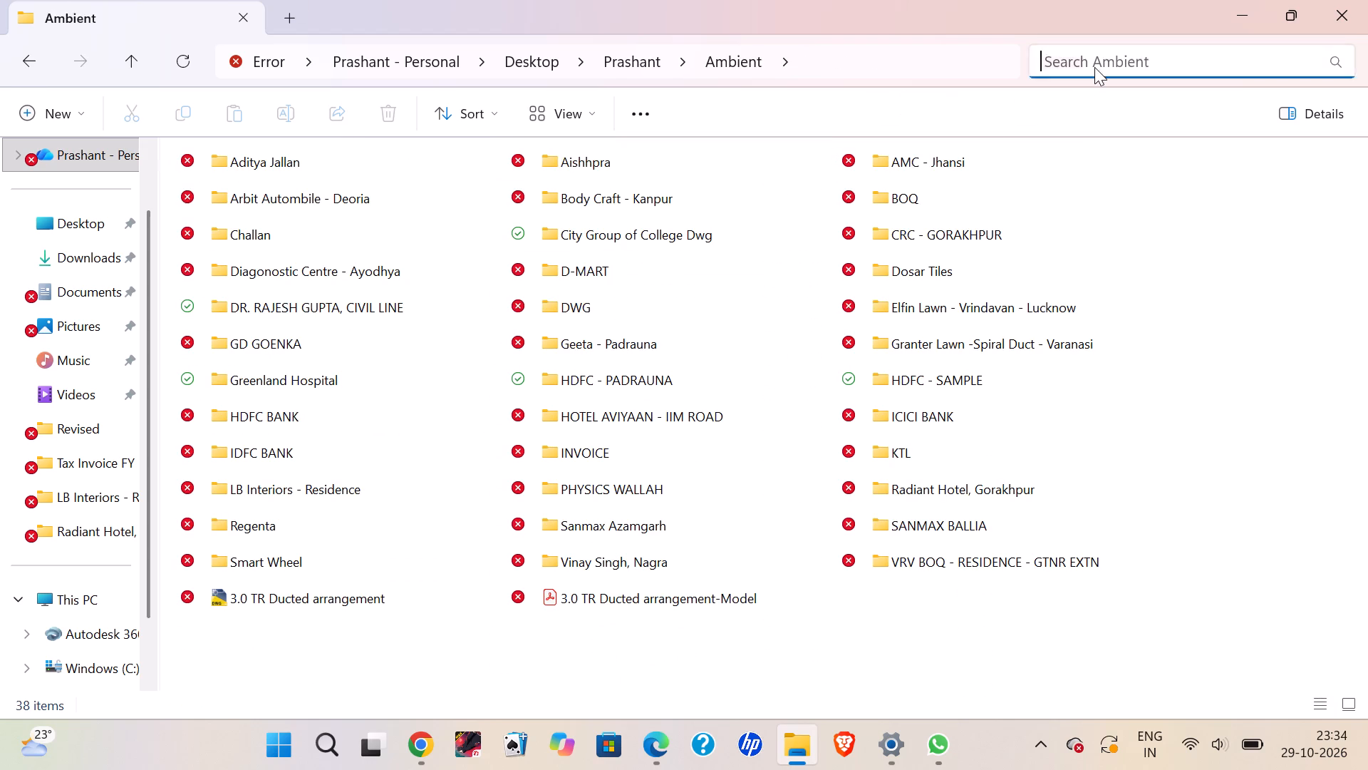
{"action": "type", "text": "inv"}
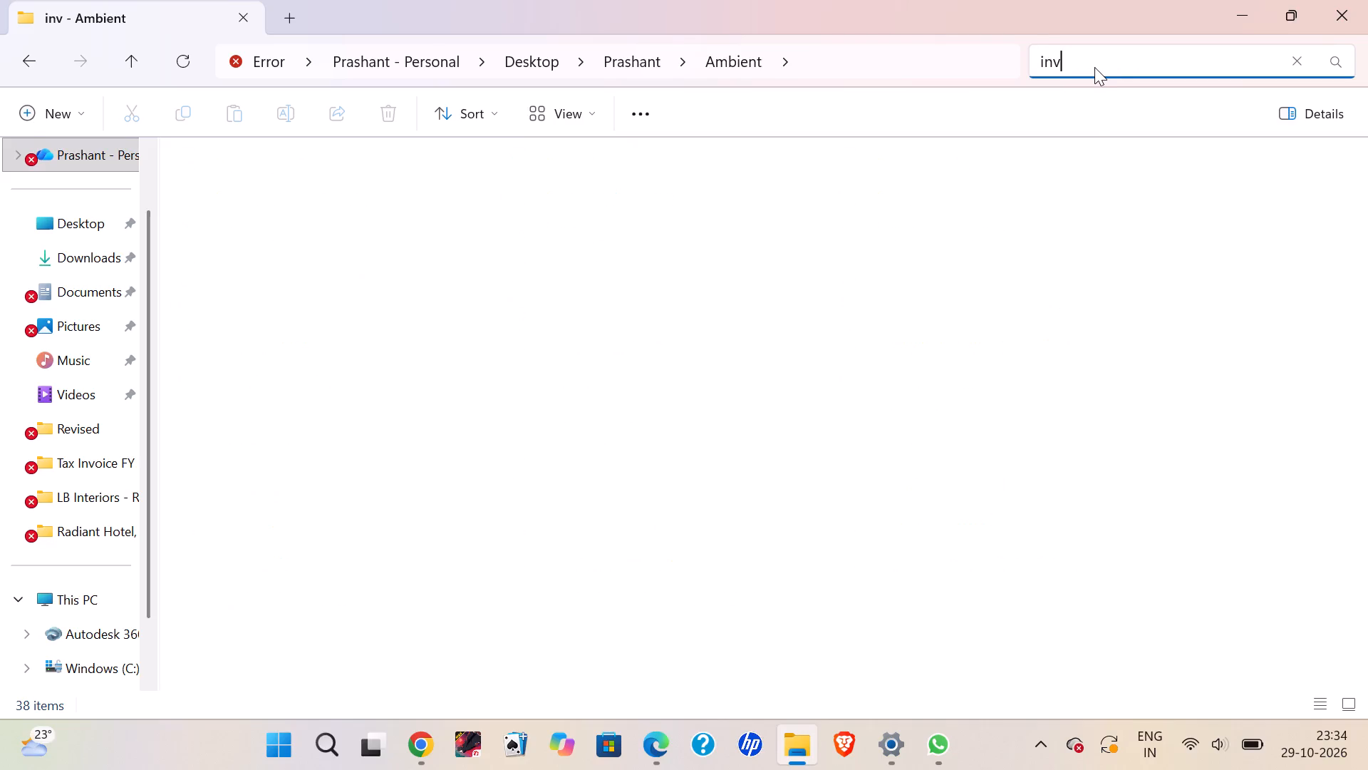
{"action": "scroll", "coordinate": [344, 410], "scroll_direction": "up", "scroll_amount": 6}
{"action": "scroll", "coordinate": [344, 410], "scroll_direction": "down", "scroll_amount": 2}
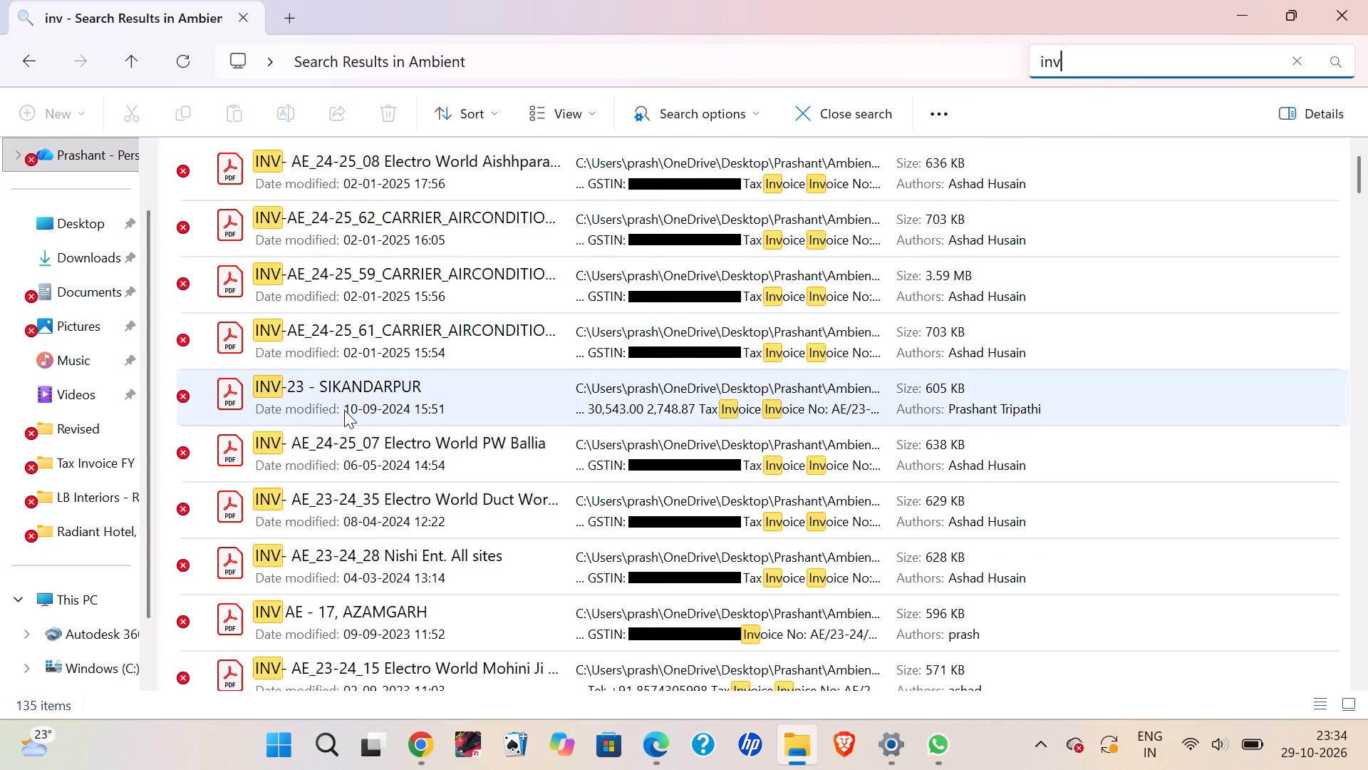
{"action": "scroll", "coordinate": [344, 410], "scroll_direction": "down", "scroll_amount": 4}
{"action": "scroll", "coordinate": [344, 410], "scroll_direction": "up", "scroll_amount": 8}
{"action": "scroll", "coordinate": [344, 410], "scroll_direction": "down", "scroll_amount": 7}
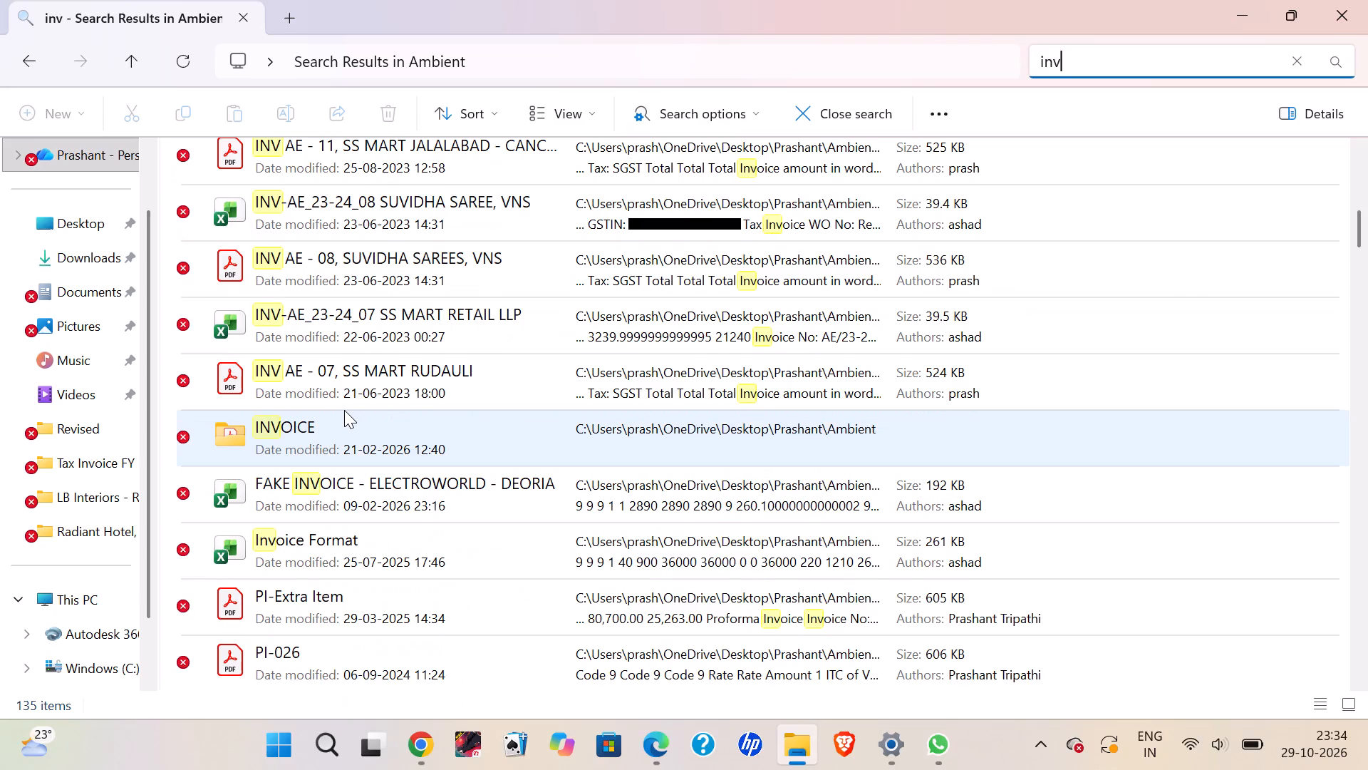
{"action": "double_click", "coordinate": [344, 410]}
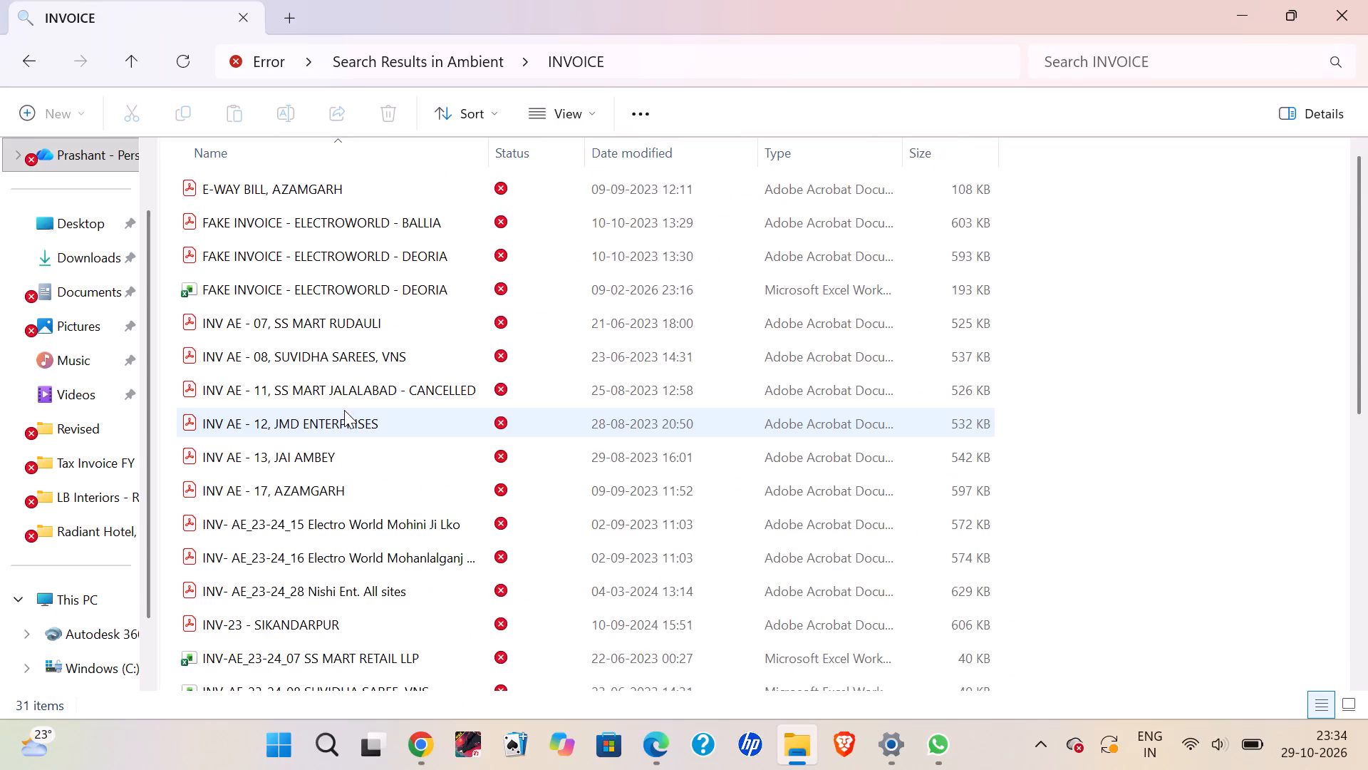
Look through the invoice, proforma and purchase order files in the INVOICE folder.
{"action": "scroll", "coordinate": [344, 410], "scroll_direction": "down", "scroll_amount": 6}
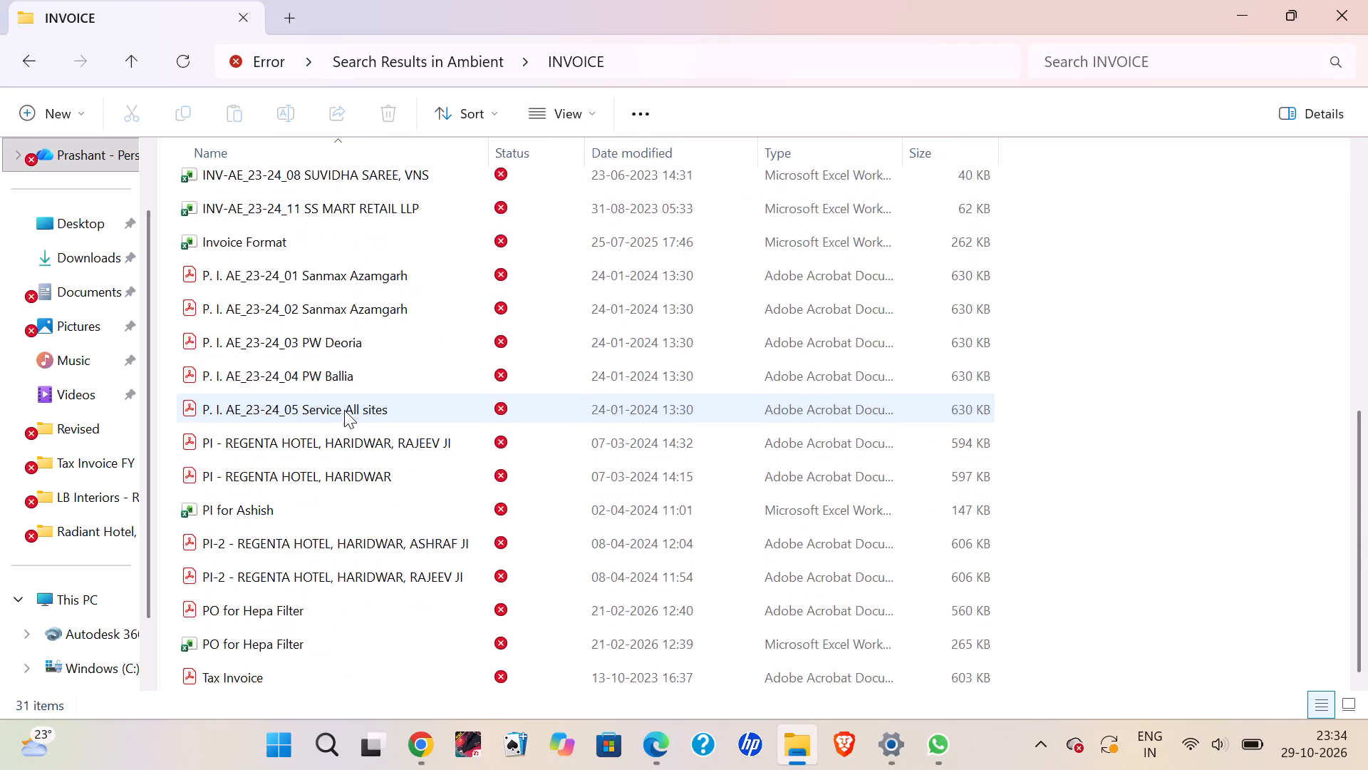
{"action": "scroll", "coordinate": [344, 410], "scroll_direction": "up", "scroll_amount": 3}
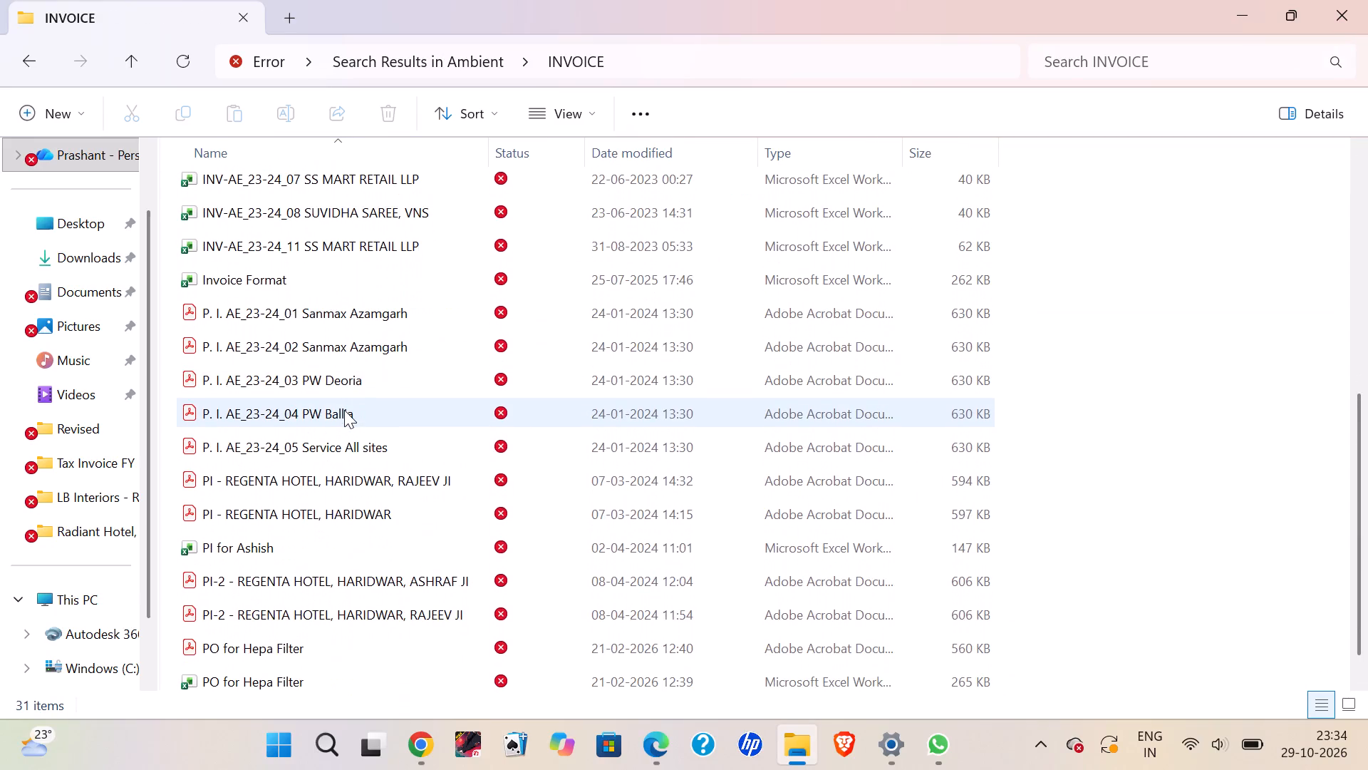
{"action": "scroll", "coordinate": [344, 410], "scroll_direction": "up", "scroll_amount": 2}
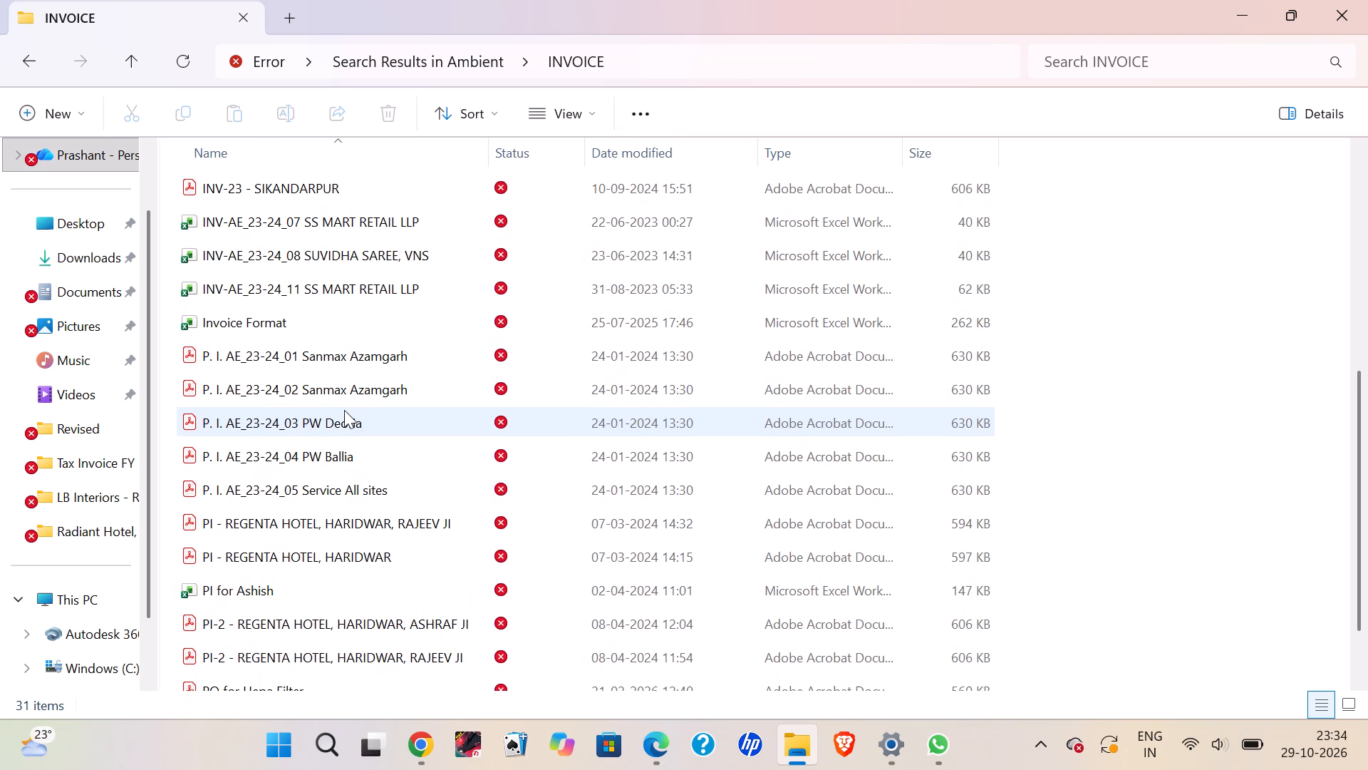
{"action": "scroll", "coordinate": [344, 410], "scroll_direction": "up", "scroll_amount": 1}
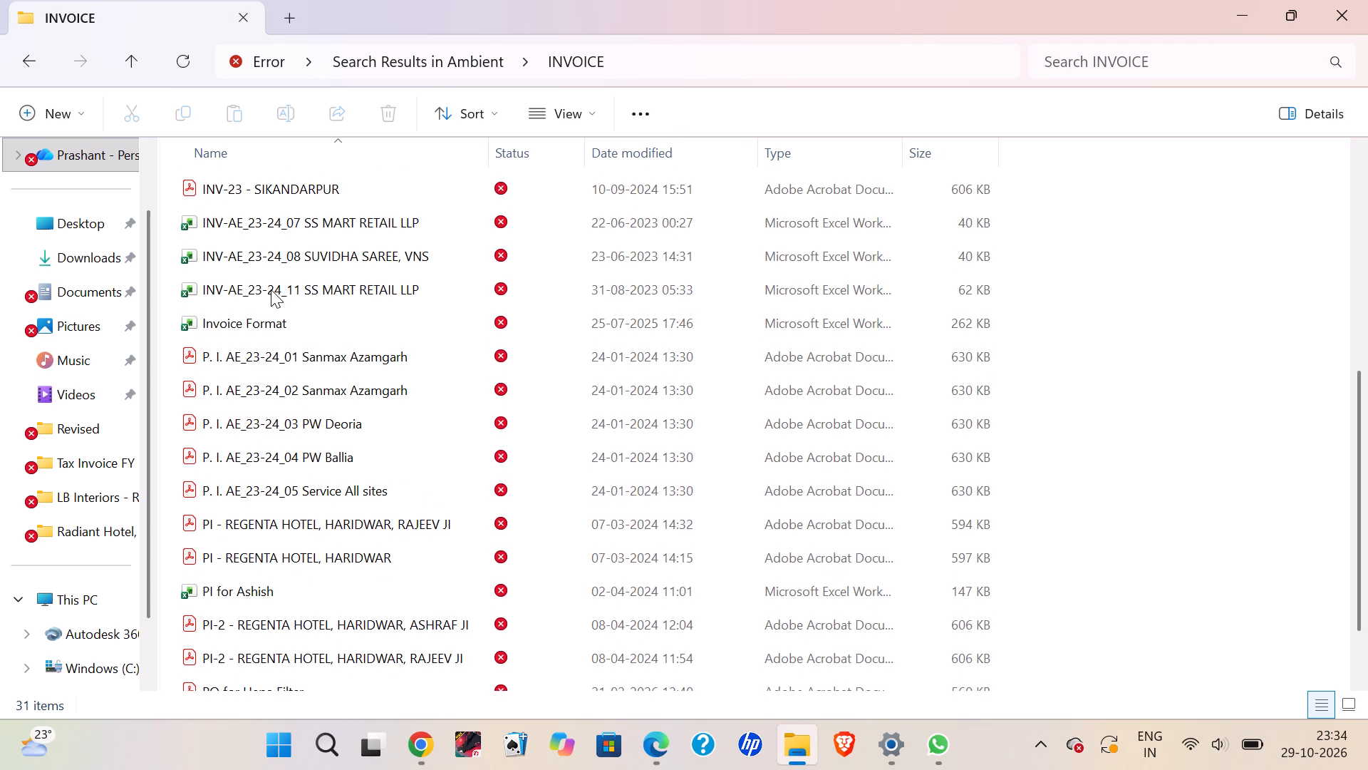
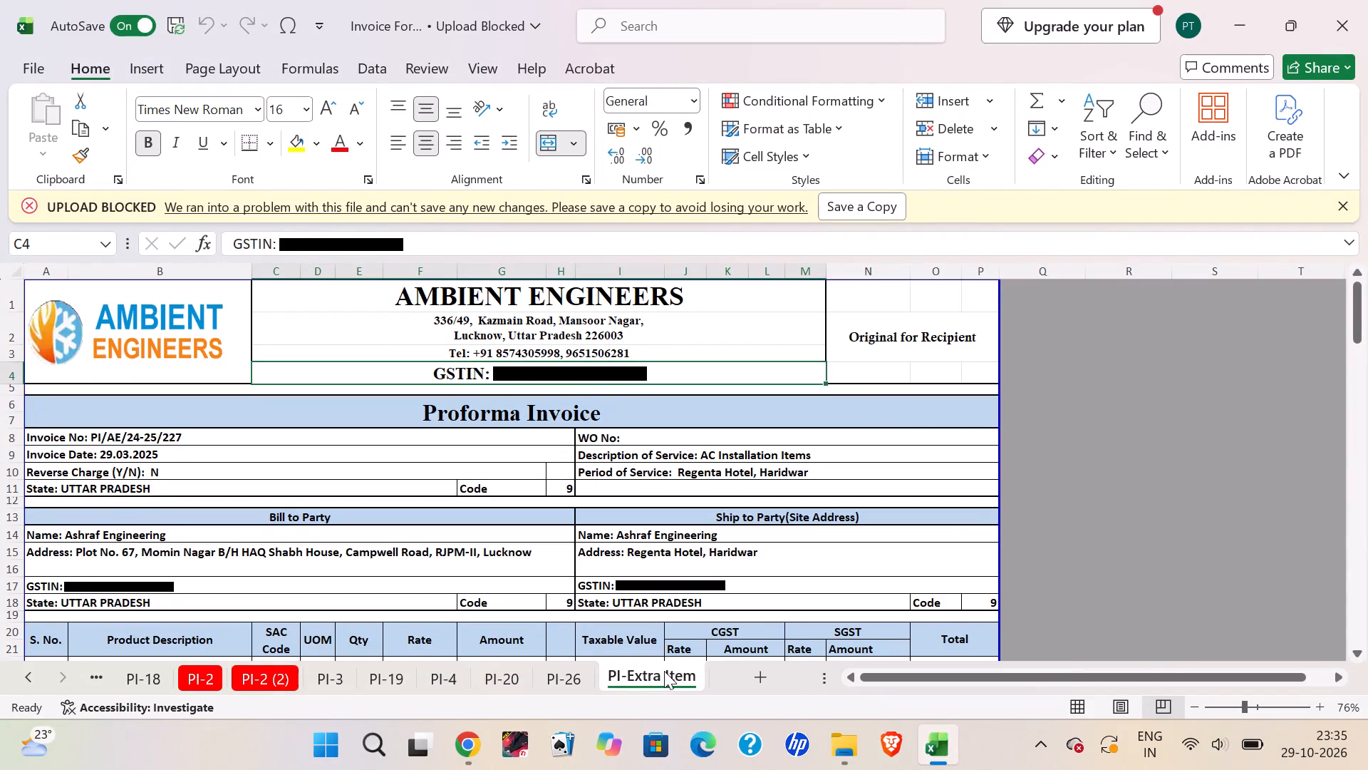
Create a copy of the PI-Extra Item sheet at the end of the Invoice Format workbook.
{"action": "right_click", "coordinate": [664, 671]}
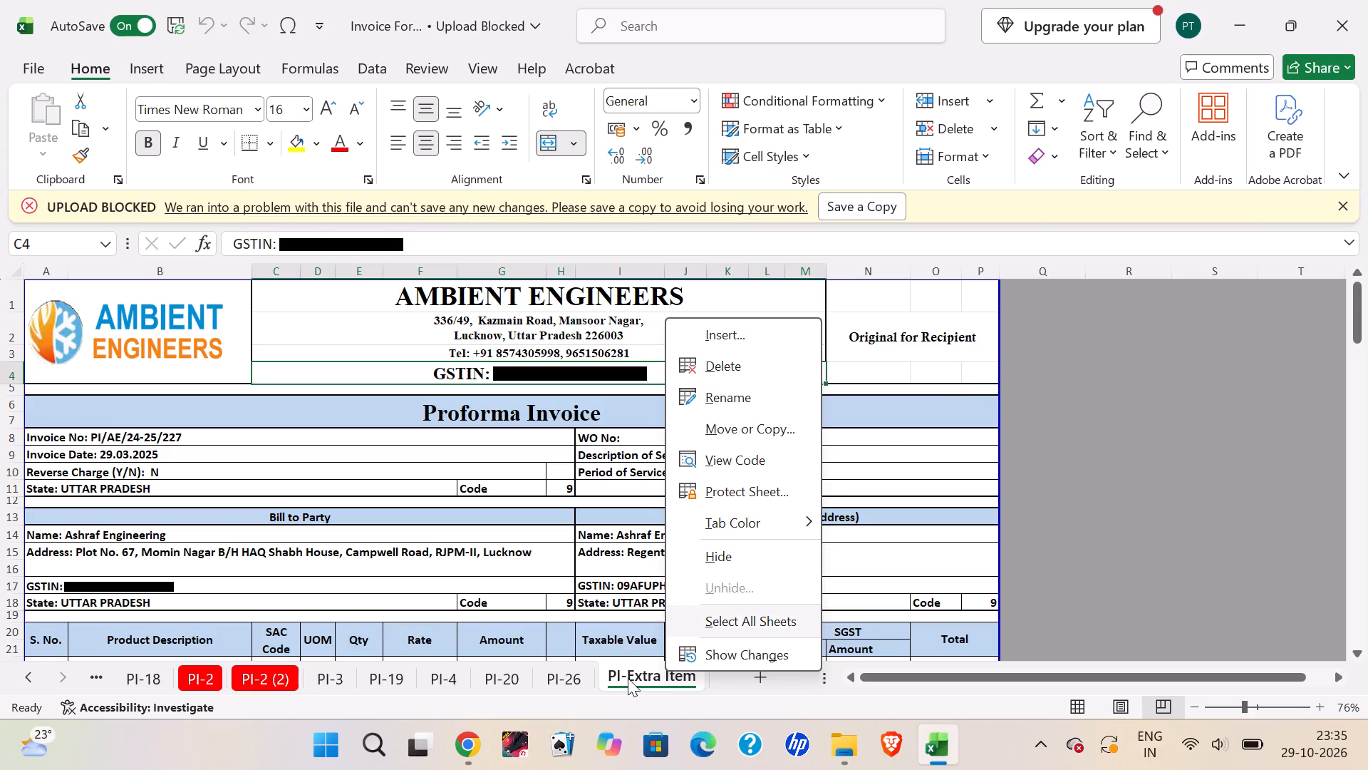
{"action": "left_click", "coordinate": [733, 421]}
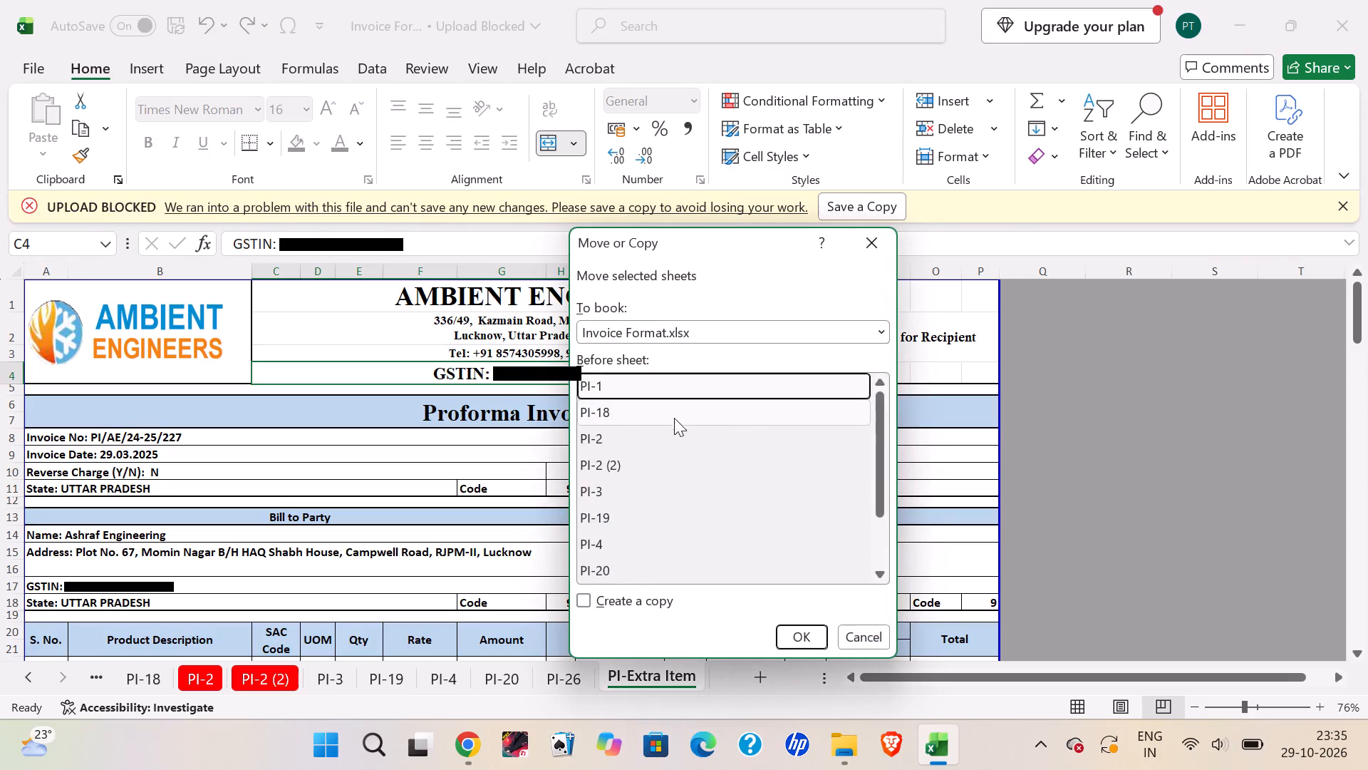
{"action": "scroll", "coordinate": [655, 472], "scroll_direction": "down", "scroll_amount": 5}
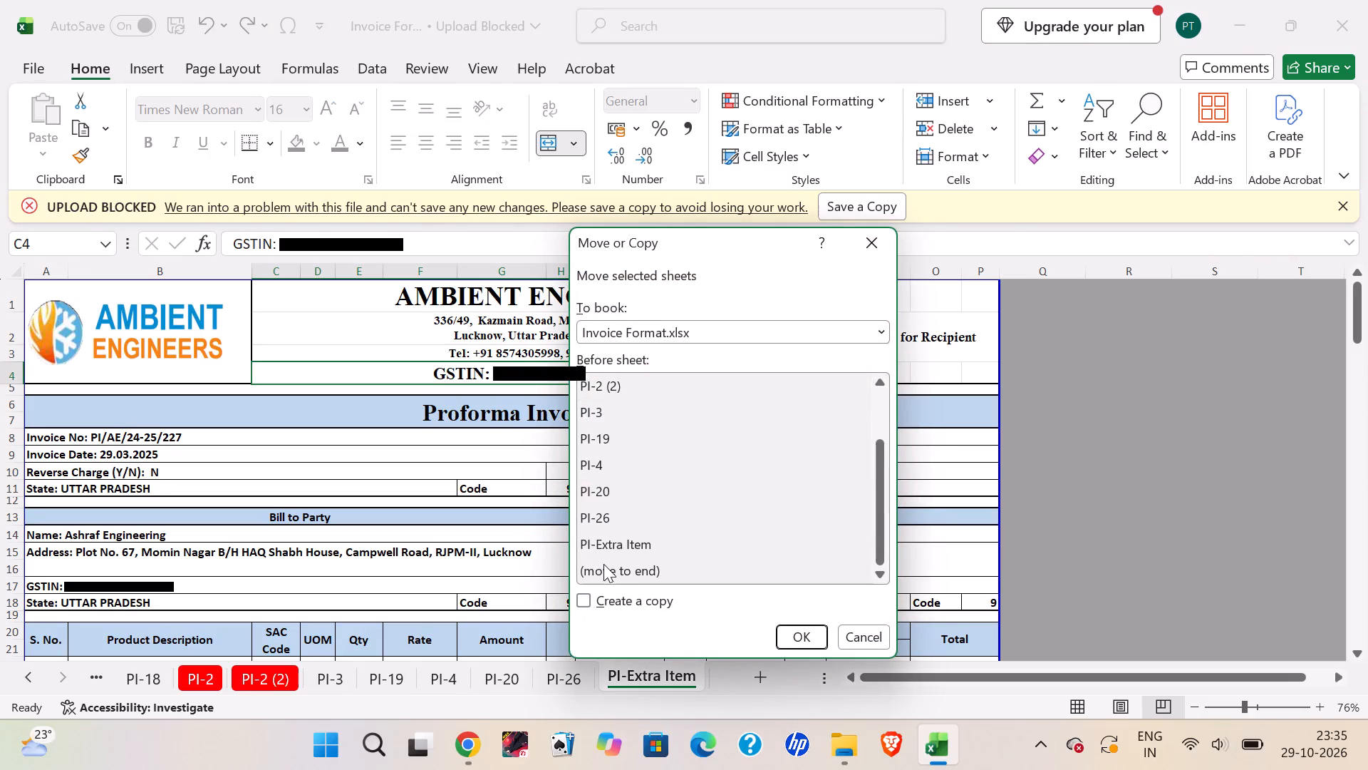
{"action": "left_click", "coordinate": [603, 564]}
{"action": "left_click", "coordinate": [584, 600]}
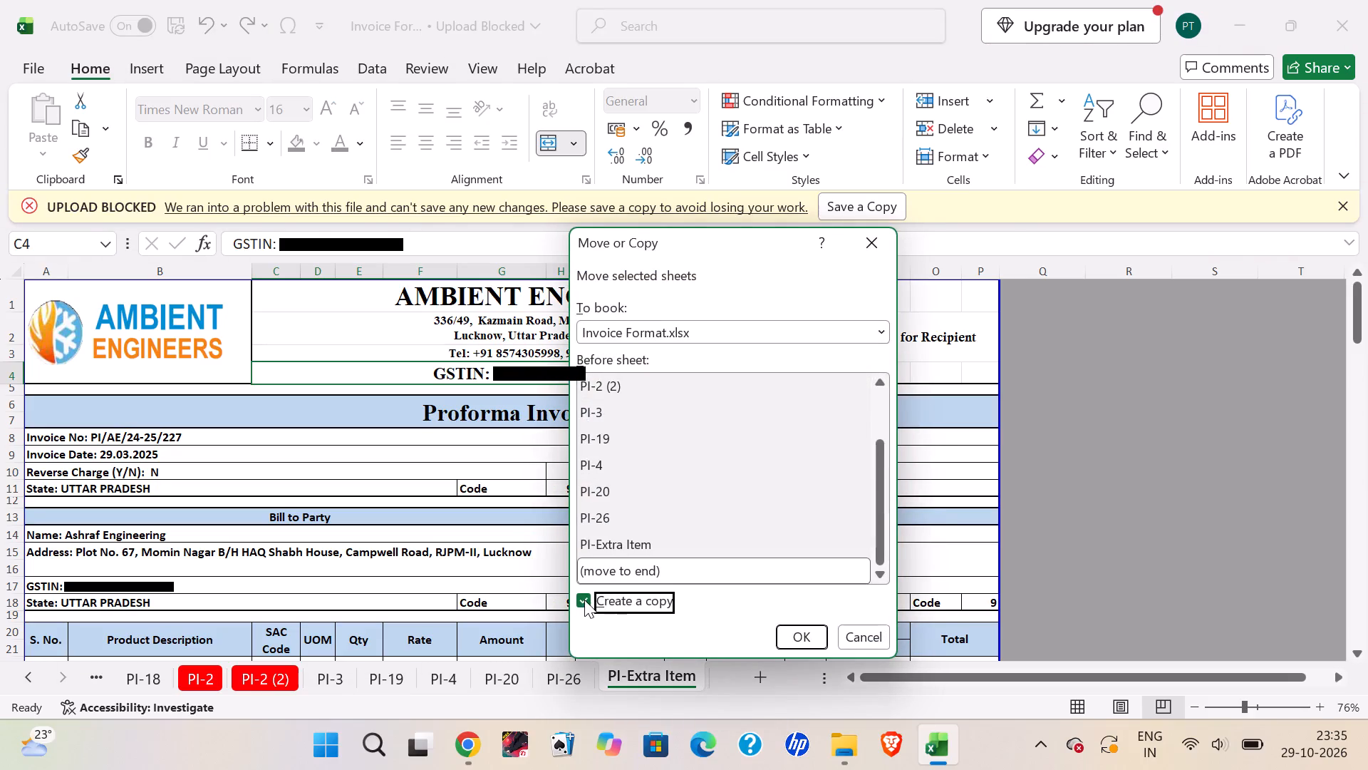
{"action": "left_click", "coordinate": [824, 636]}
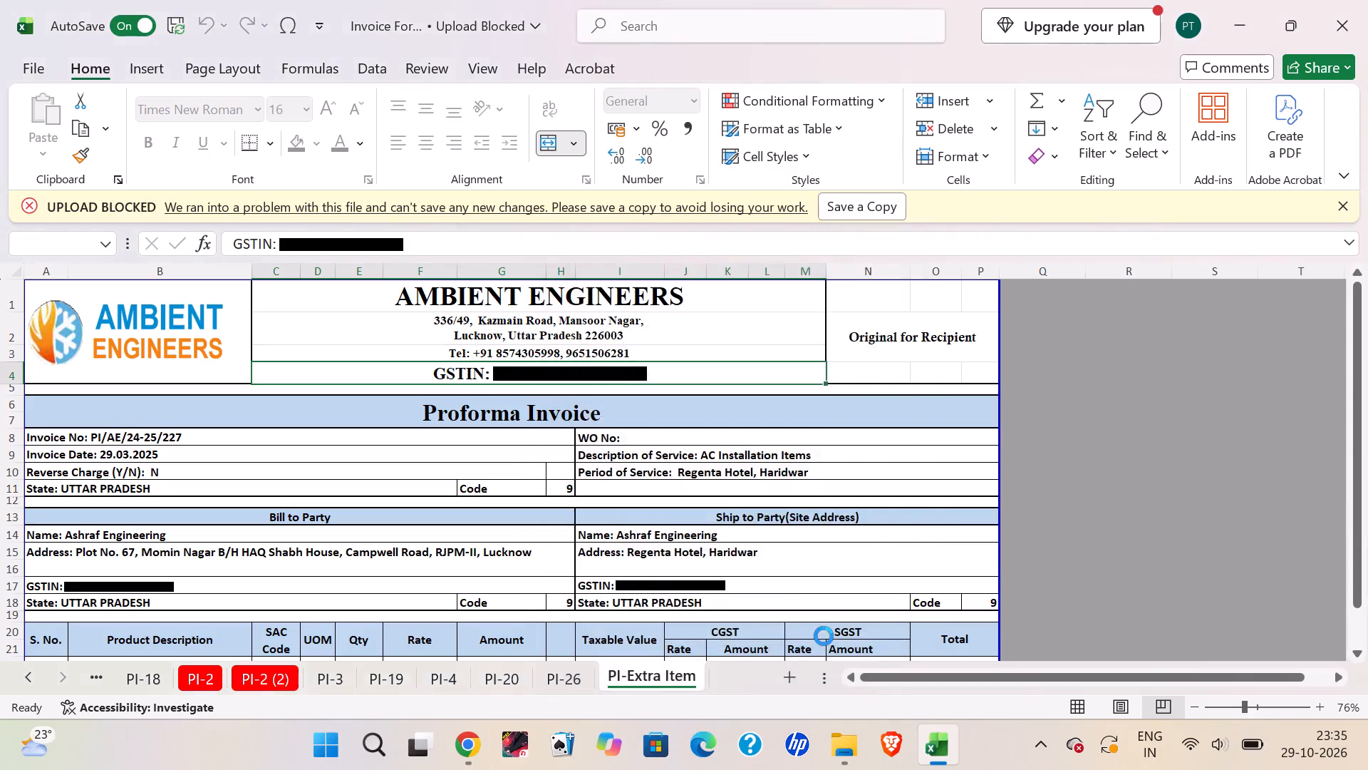
{"action": "double_click", "coordinate": [663, 667]}
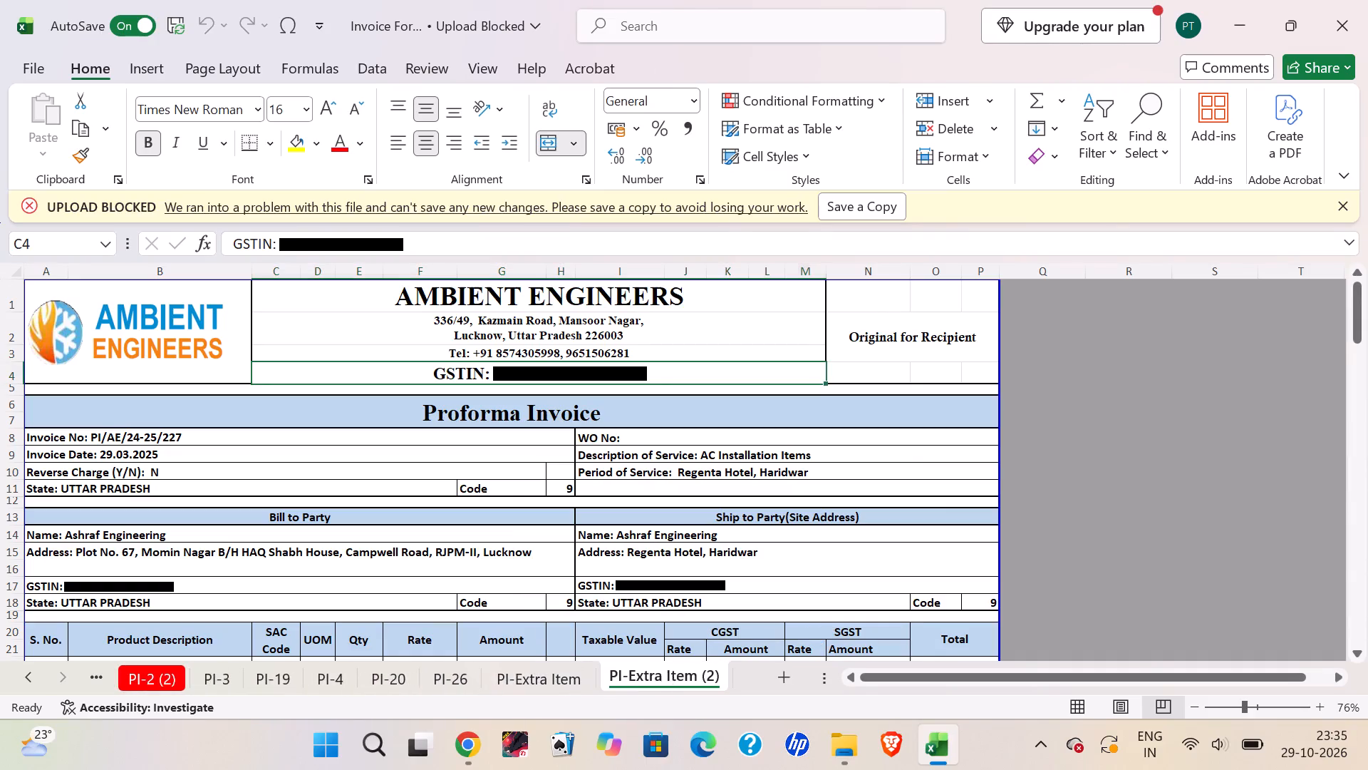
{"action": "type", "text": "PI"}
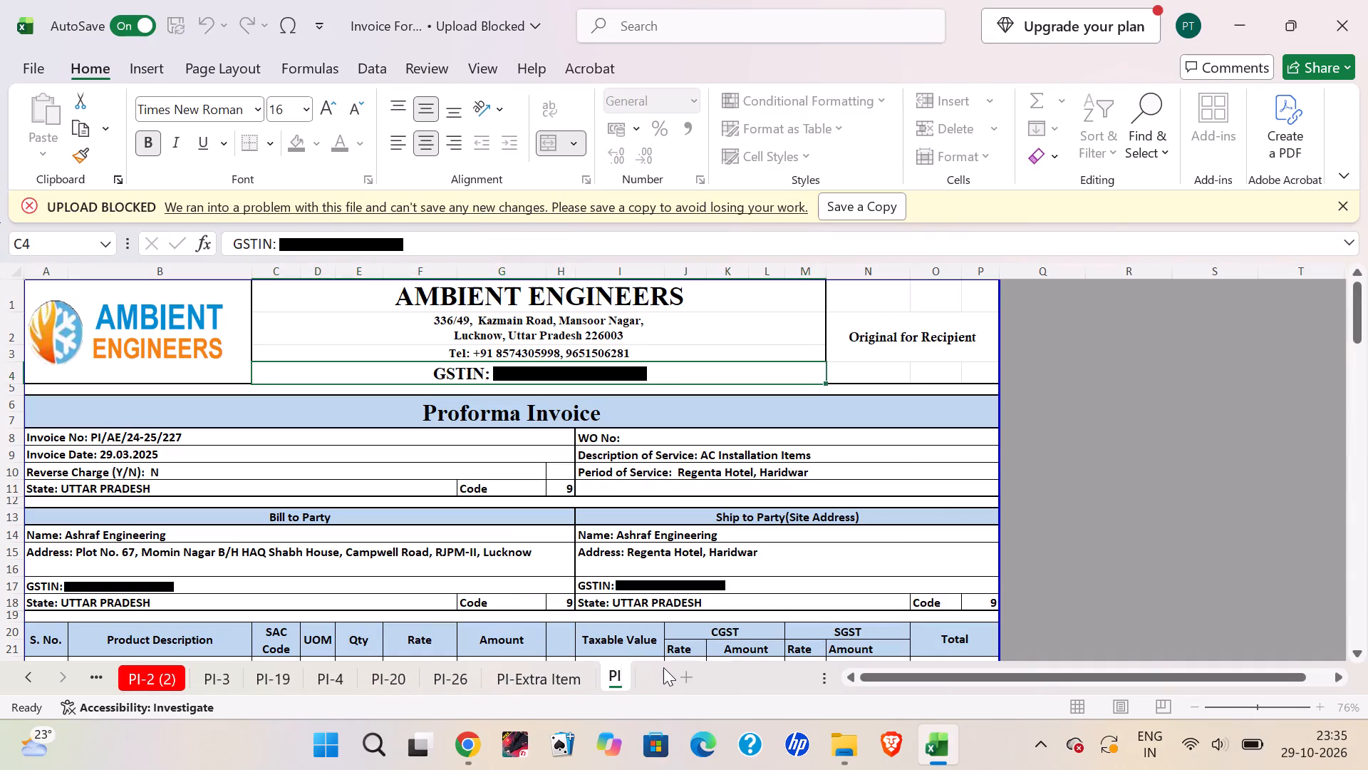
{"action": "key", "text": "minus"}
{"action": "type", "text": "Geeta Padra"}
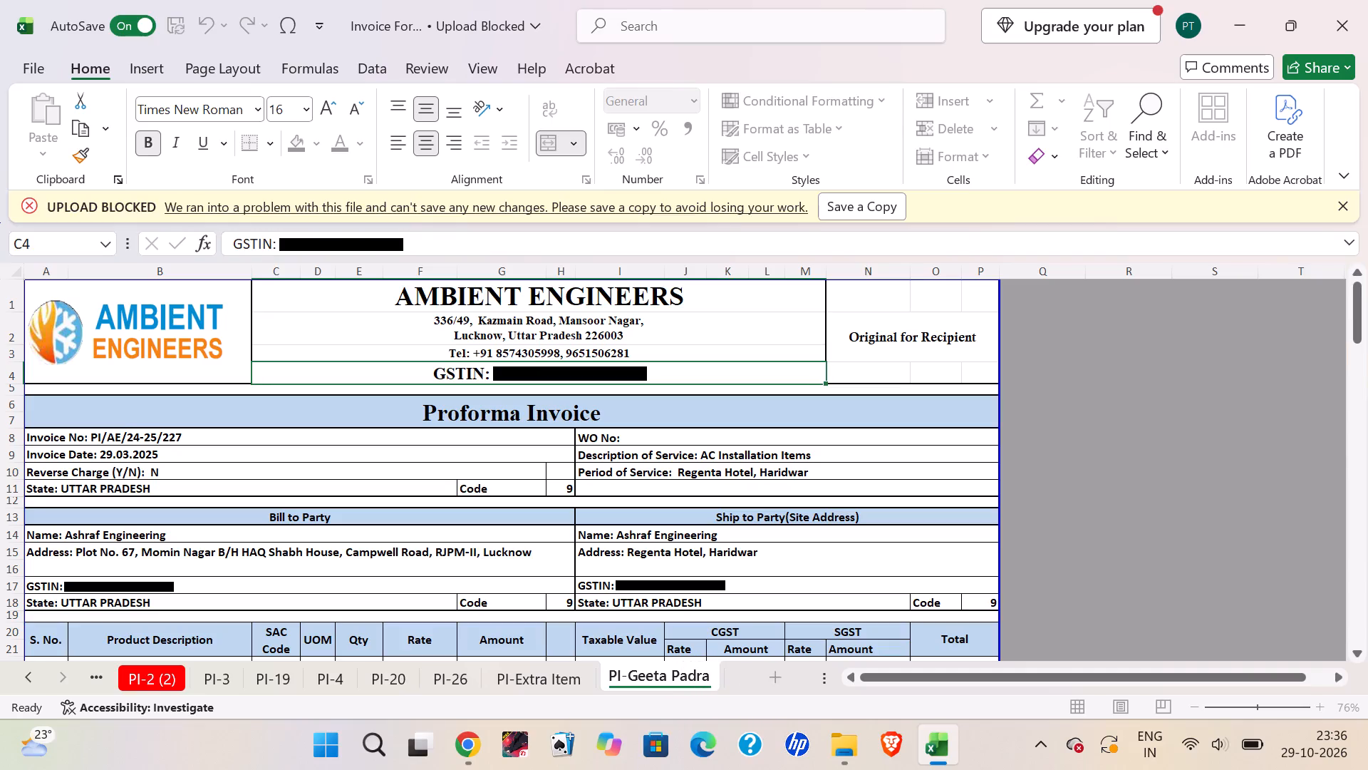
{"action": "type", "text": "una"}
{"action": "left_click", "coordinate": [603, 592]}
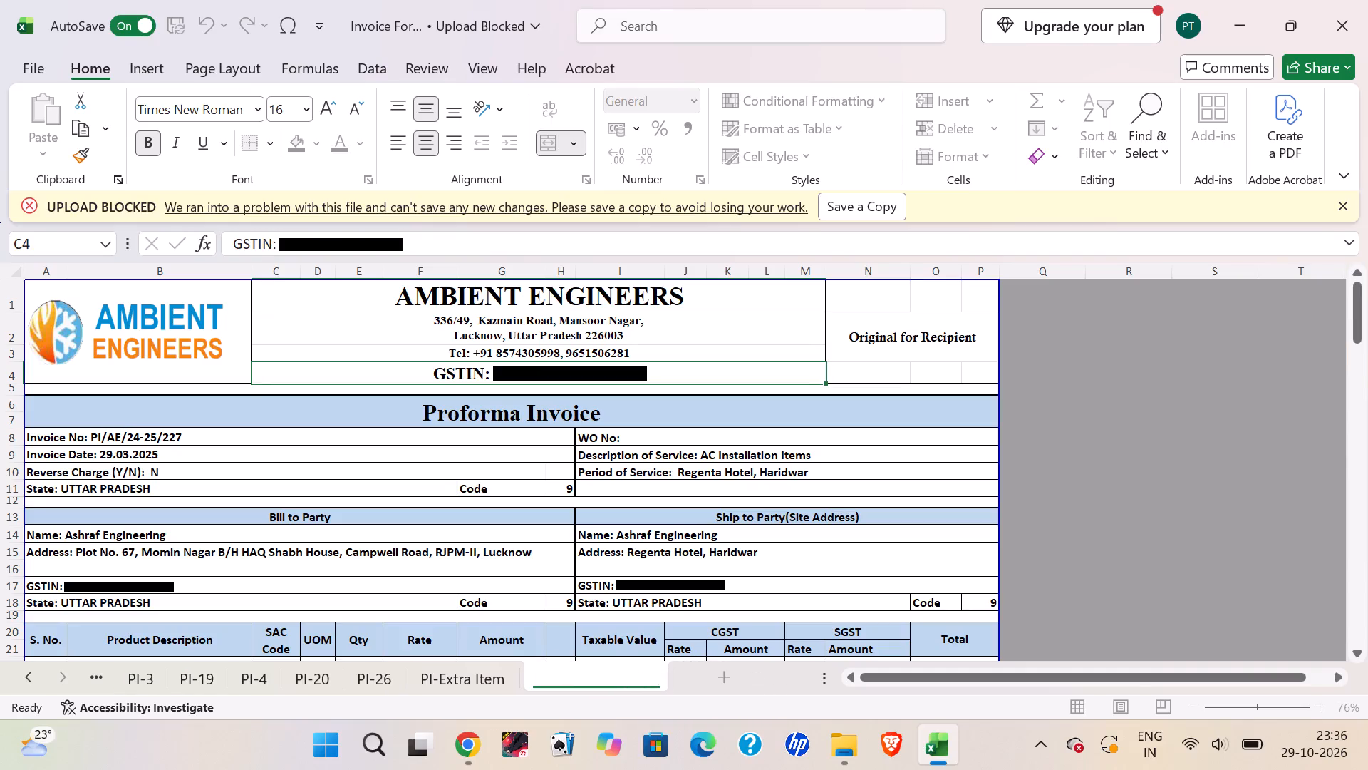
Select the 300 MM TRAY description, the first entry under EXTRA ITEM in the new sheet's product table.
{"action": "scroll", "coordinate": [497, 578], "scroll_direction": "down", "scroll_amount": 1}
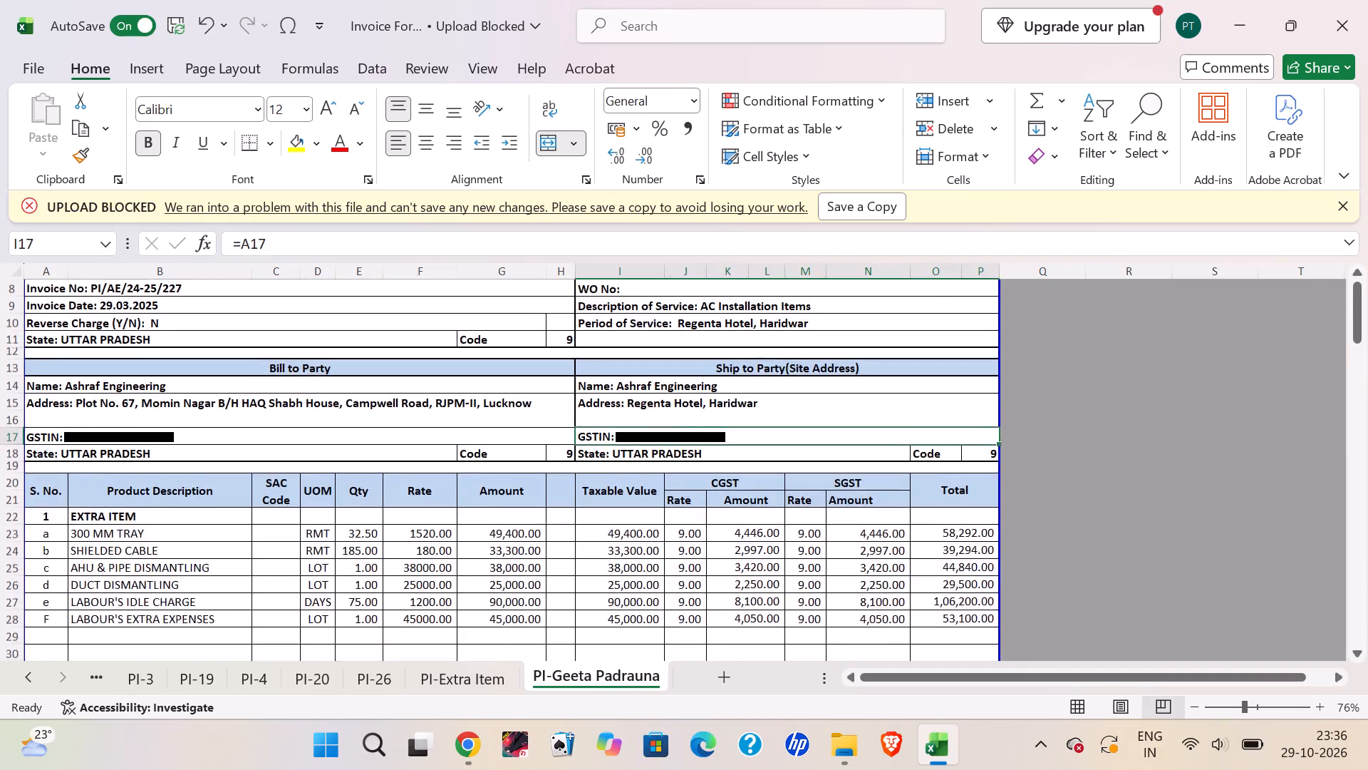
{"action": "scroll", "coordinate": [497, 578], "scroll_direction": "down", "scroll_amount": 2}
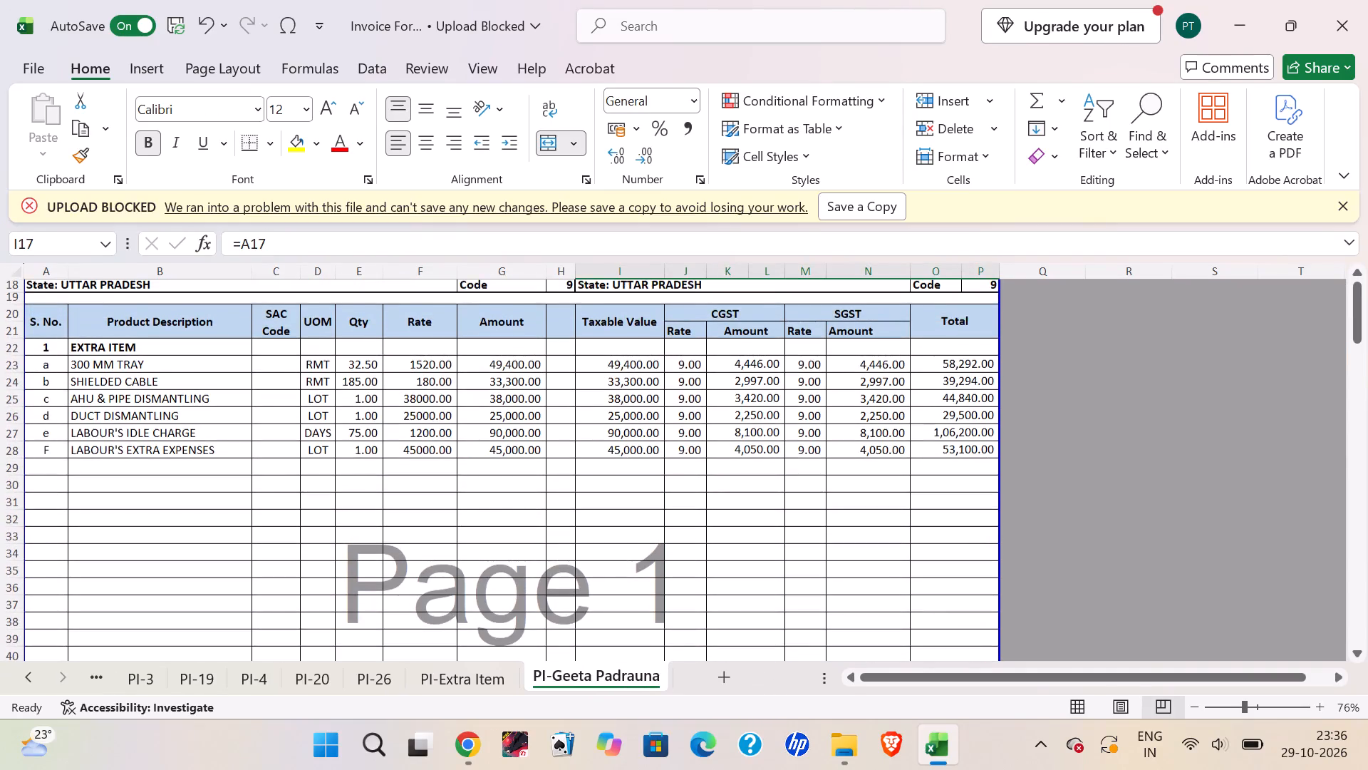
{"action": "scroll", "coordinate": [497, 578], "scroll_direction": "down", "scroll_amount": 1}
{"action": "left_click", "coordinate": [127, 346]}
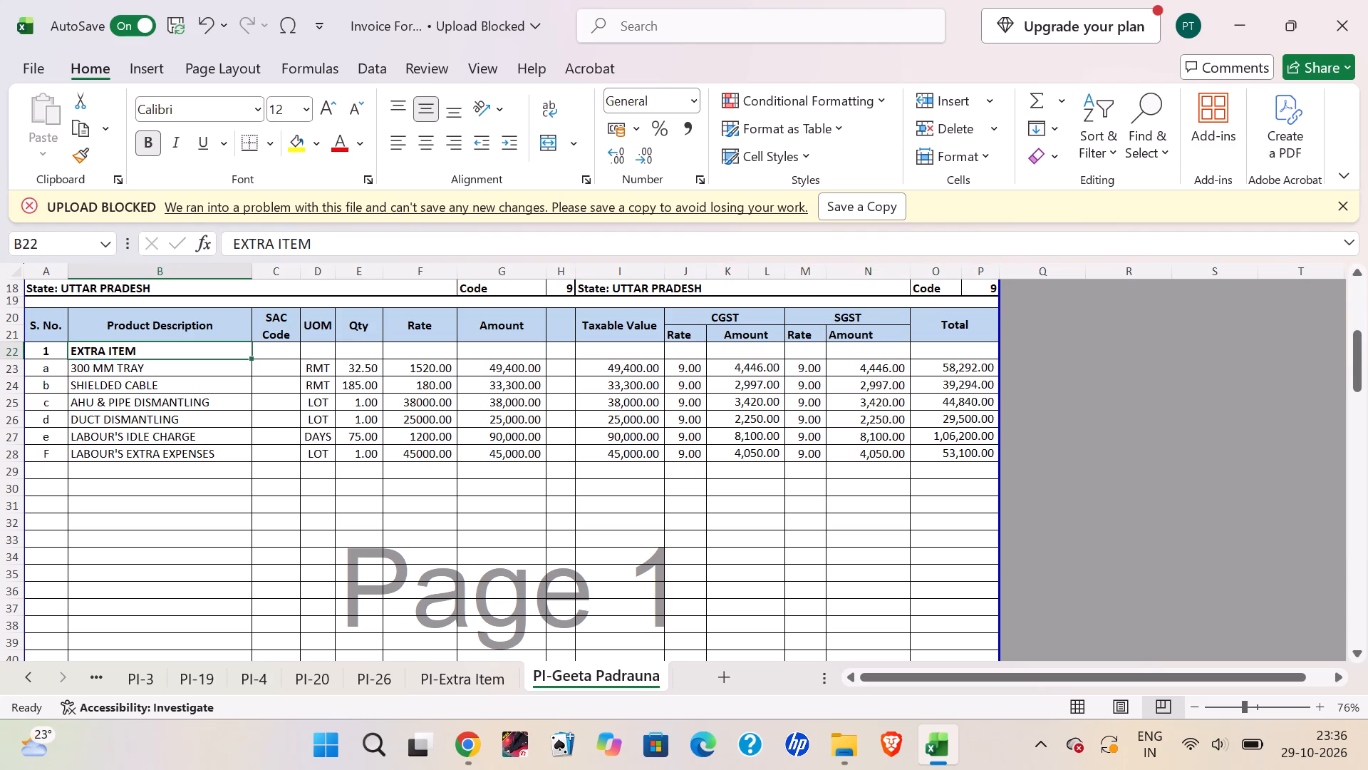
{"action": "key", "text": "Down"}
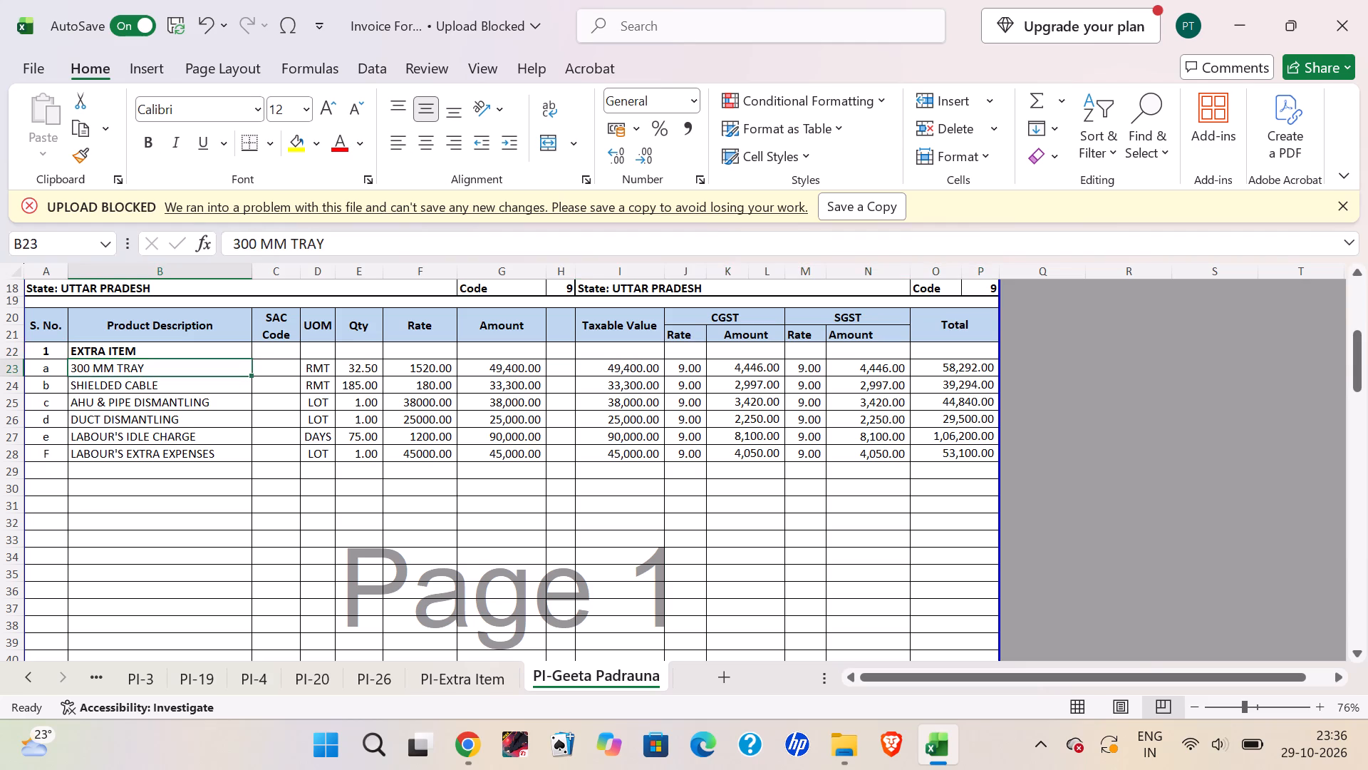
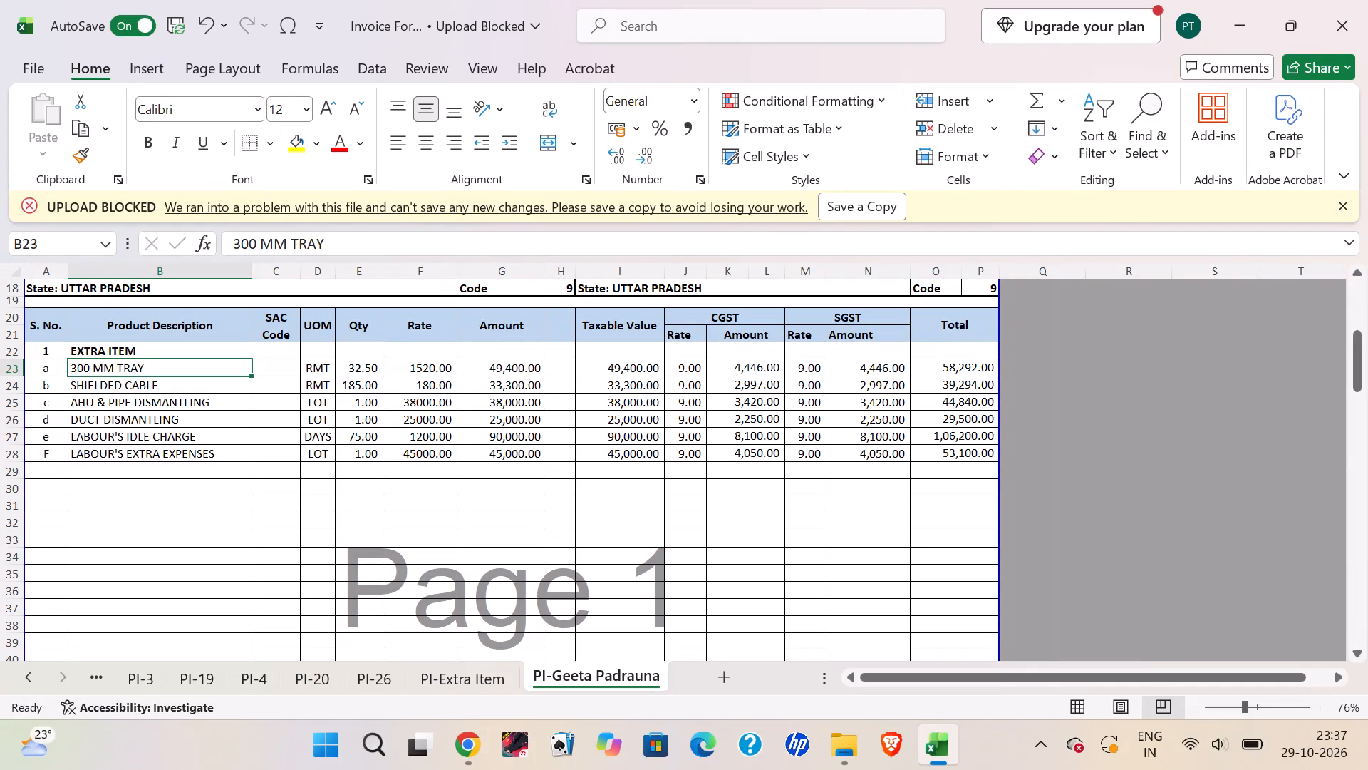
Replace the EXTRA ITEM heading of the product table with LOW SIDE WORKS.
{"action": "left_click", "coordinate": [88, 348]}
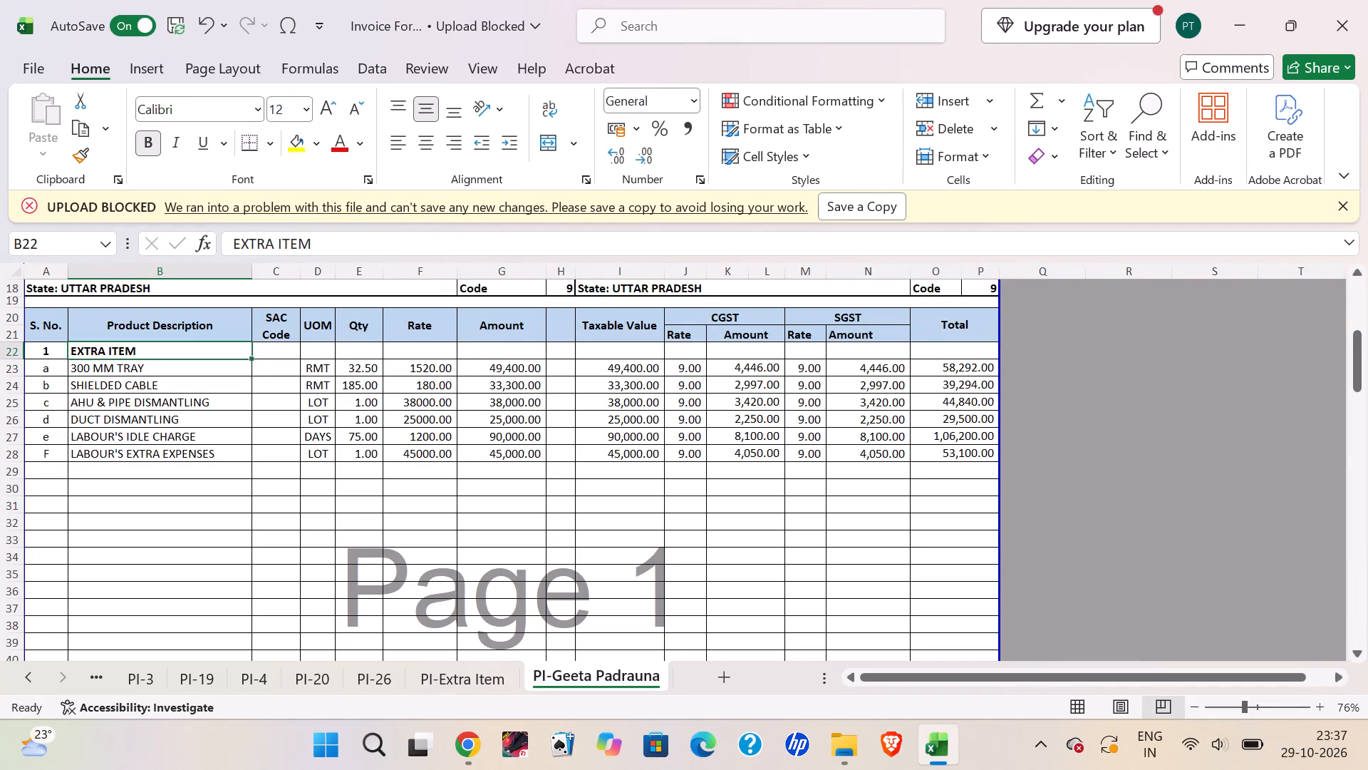
{"action": "type", "text": "GEERA"}
{"action": "key", "text": "BackSpace"}
{"action": "key", "text": "BackSpace"}
{"action": "type", "text": "TA"}
{"action": "key", "text": "BackSpace"}
{"action": "key", "text": "BackSpace"}
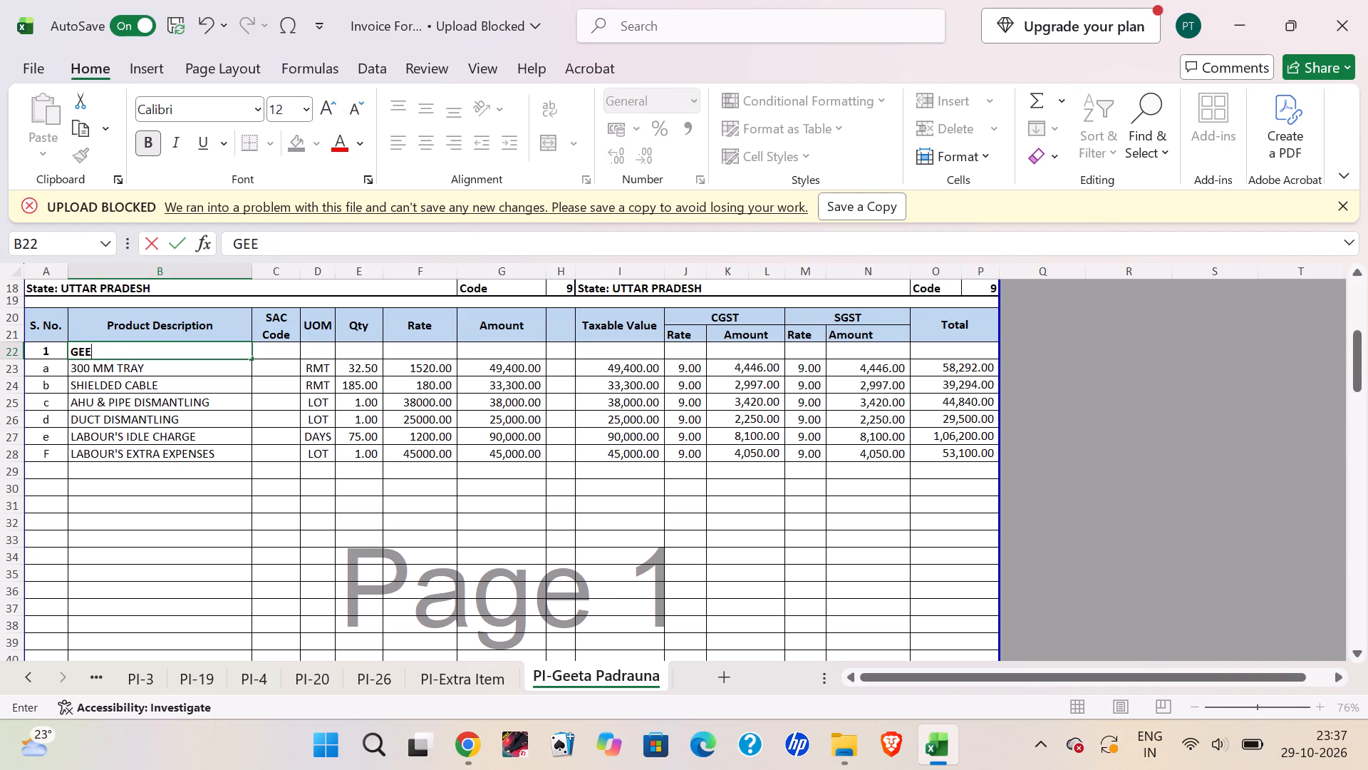
{"action": "key", "text": "BackSpace"}
{"action": "key", "text": "BackSpace"}
{"action": "key", "text": "BackSpace"}
{"action": "type", "text": "LOW"}
{"action": "key", "text": "space"}
{"action": "type", "text": "SIDE"}
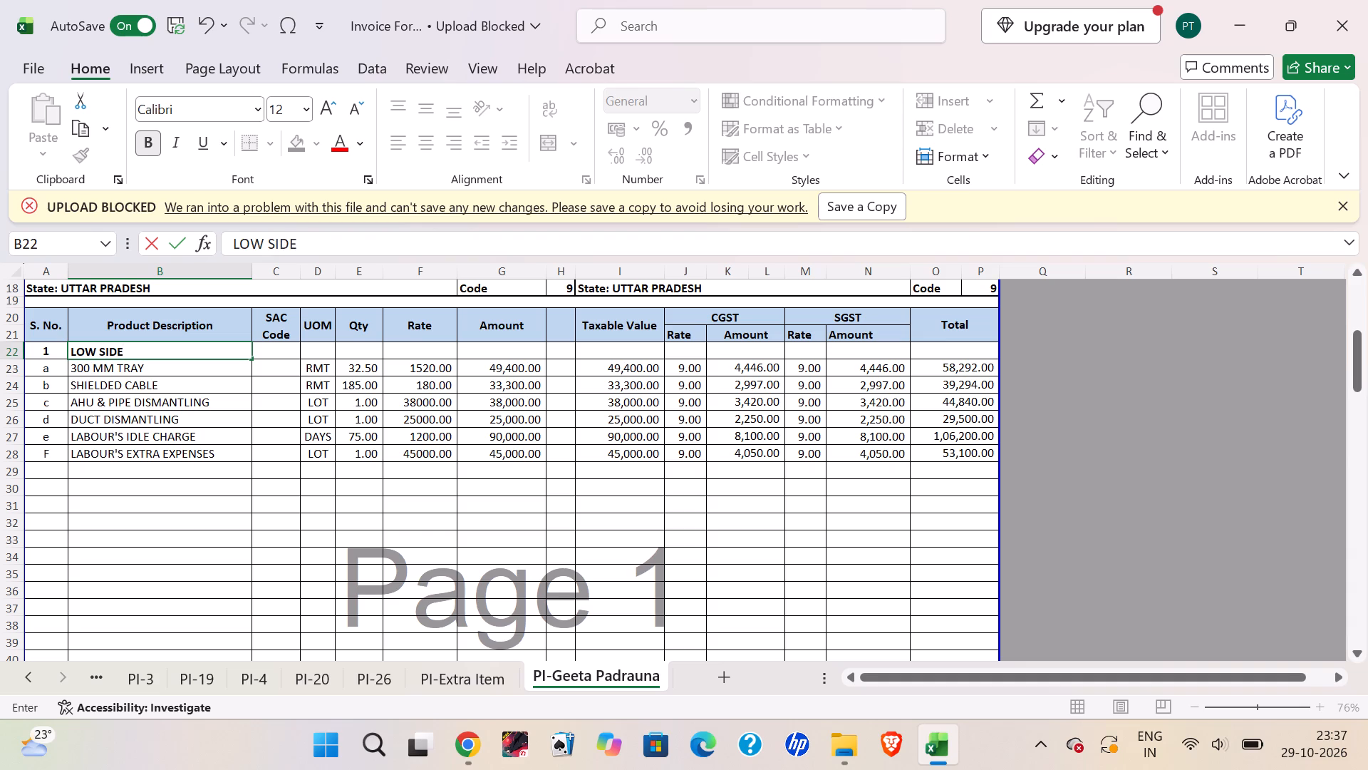
{"action": "key", "text": "space"}
{"action": "type", "text": "WORKS"}
{"action": "key", "text": "Return"}
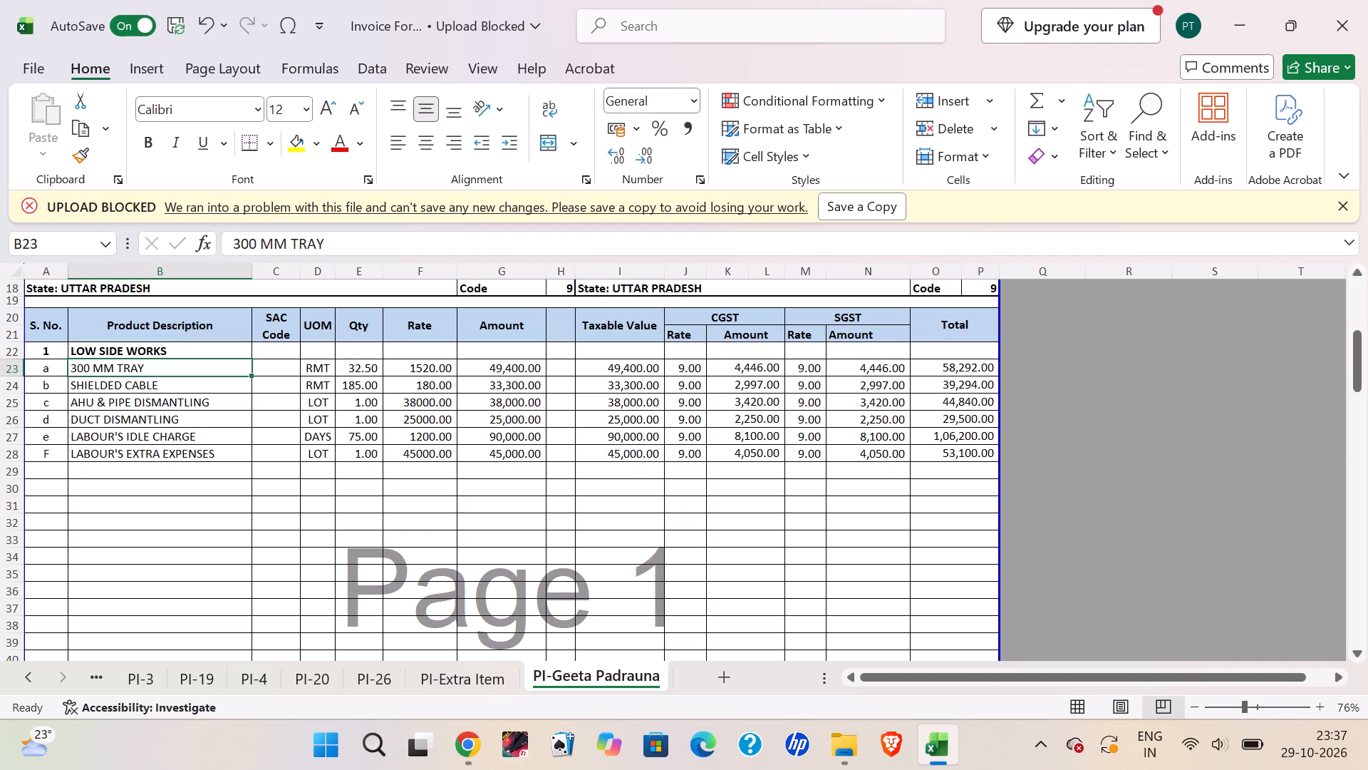
Replace the 300 MM TRAY description of item a with ITC OF VRV SYSTEM WITH MATL.
{"action": "type", "text": "Insta"}
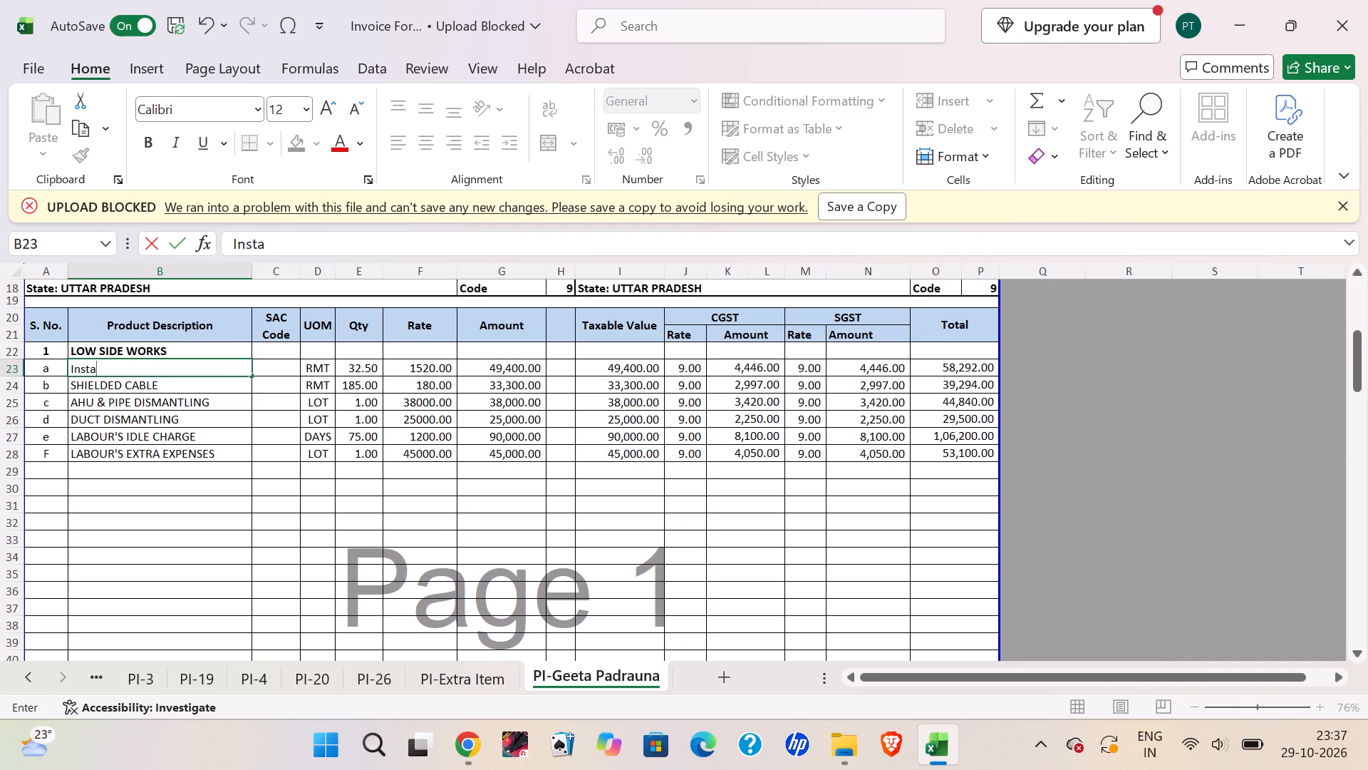
{"action": "key", "text": "BackSpace"}
{"action": "key", "text": "BackSpace"}
{"action": "key", "text": "BackSpace"}
{"action": "key", "text": "BackSpace"}
{"action": "key", "text": "BackSpace"}
{"action": "key", "text": "BackSpace"}
{"action": "key", "text": "BackSpace"}
{"action": "key", "text": "BackSpace"}
{"action": "key", "text": "BackSpace"}
{"action": "key", "text": "BackSpace"}
{"action": "key", "text": "BackSpace"}
{"action": "key", "text": "BackSpace"}
{"action": "type", "text": "In"}
{"action": "type", "text": "sta"}
{"action": "type", "text": "llation"}
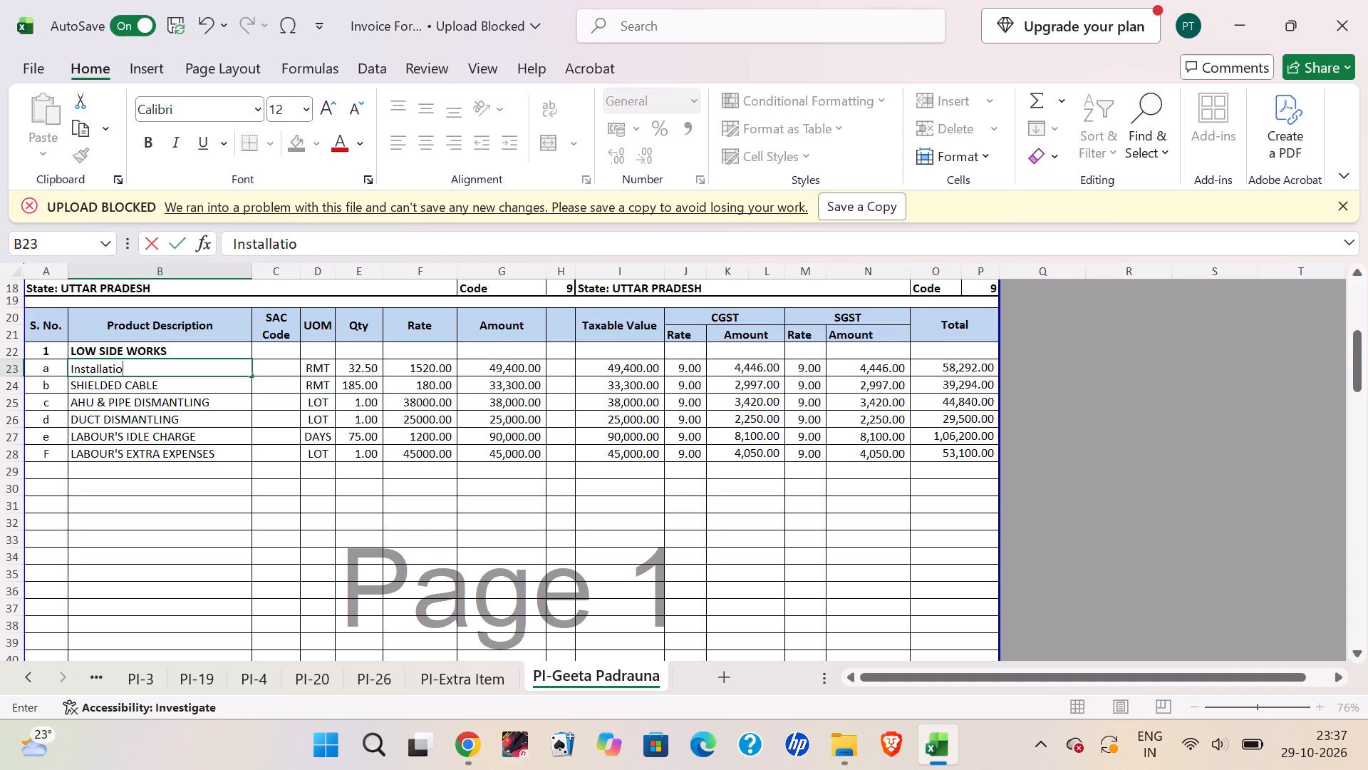
{"action": "key", "text": "space"}
{"action": "key", "text": "BackSpace"}
{"action": "key", "text": "BackSpace"}
{"action": "key", "text": "BackSpace"}
{"action": "key", "text": "BackSpace"}
{"action": "key", "text": "BackSpace"}
{"action": "key", "text": "BackSpace"}
{"action": "key", "text": "BackSpace"}
{"action": "key", "text": "BackSpace"}
{"action": "key", "text": "BackSpace"}
{"action": "key", "text": "BackSpace"}
{"action": "key", "text": "BackSpace"}
{"action": "key", "text": "BackSpace"}
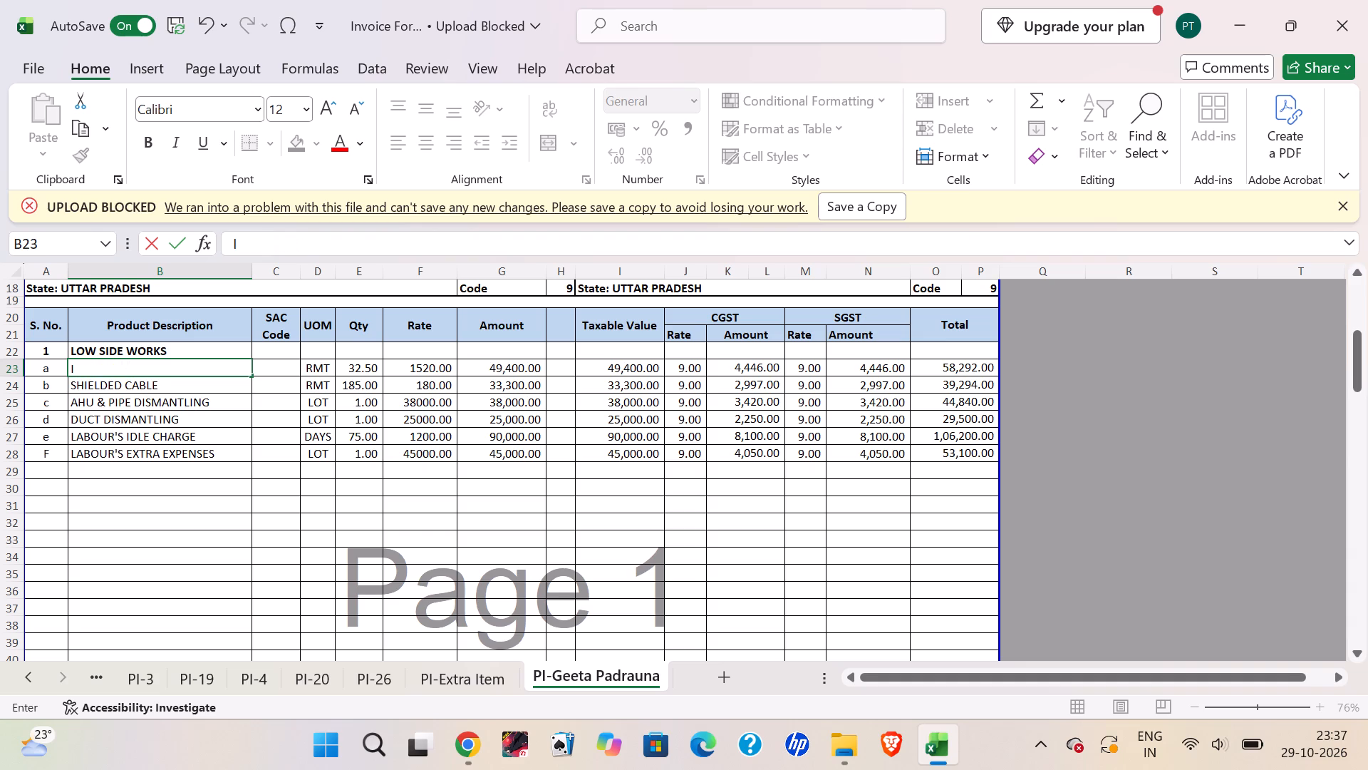
{"action": "type", "text": "TC"}
{"action": "key", "text": "space"}
{"action": "type", "text": "OF VRV"}
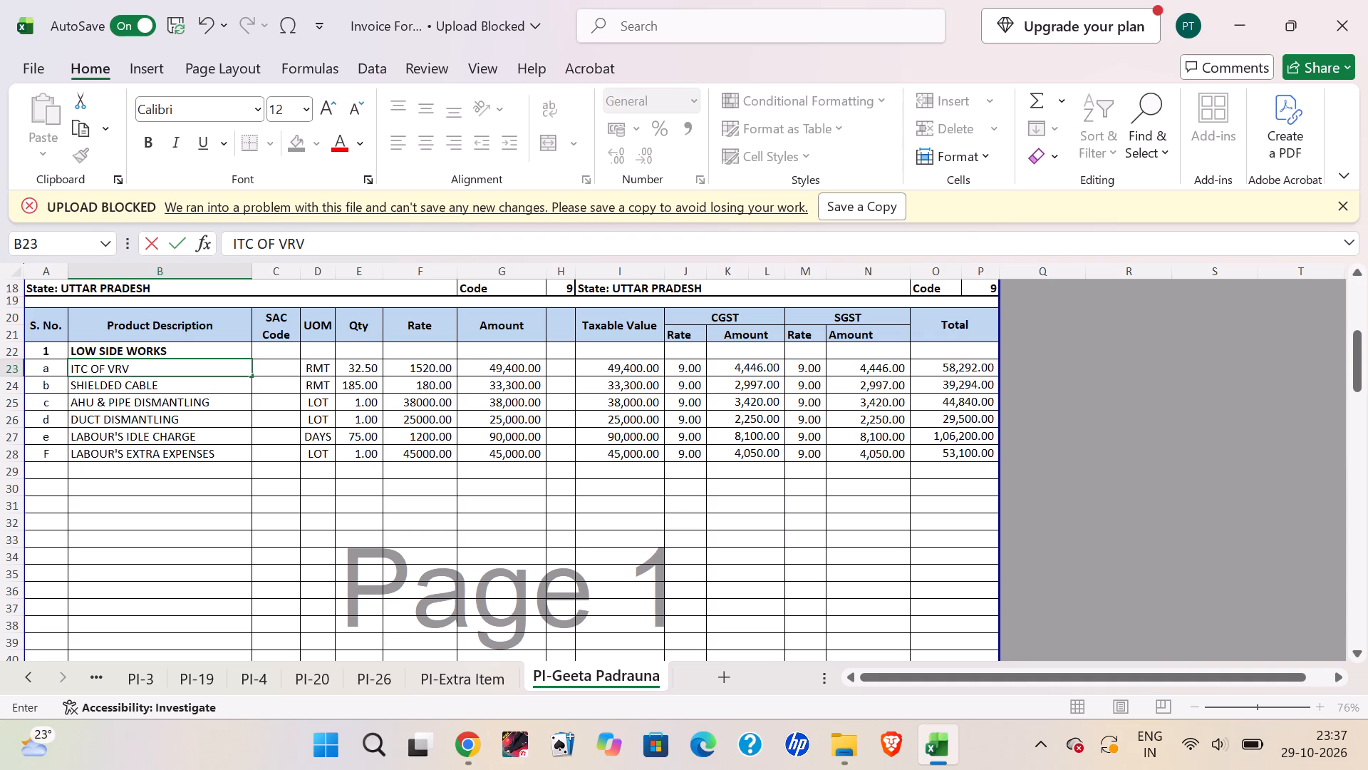
{"action": "key", "text": "space"}
{"action": "key", "text": "s"}
{"action": "type", "text": "YSTE"}
{"action": "type", "text": "M W"}
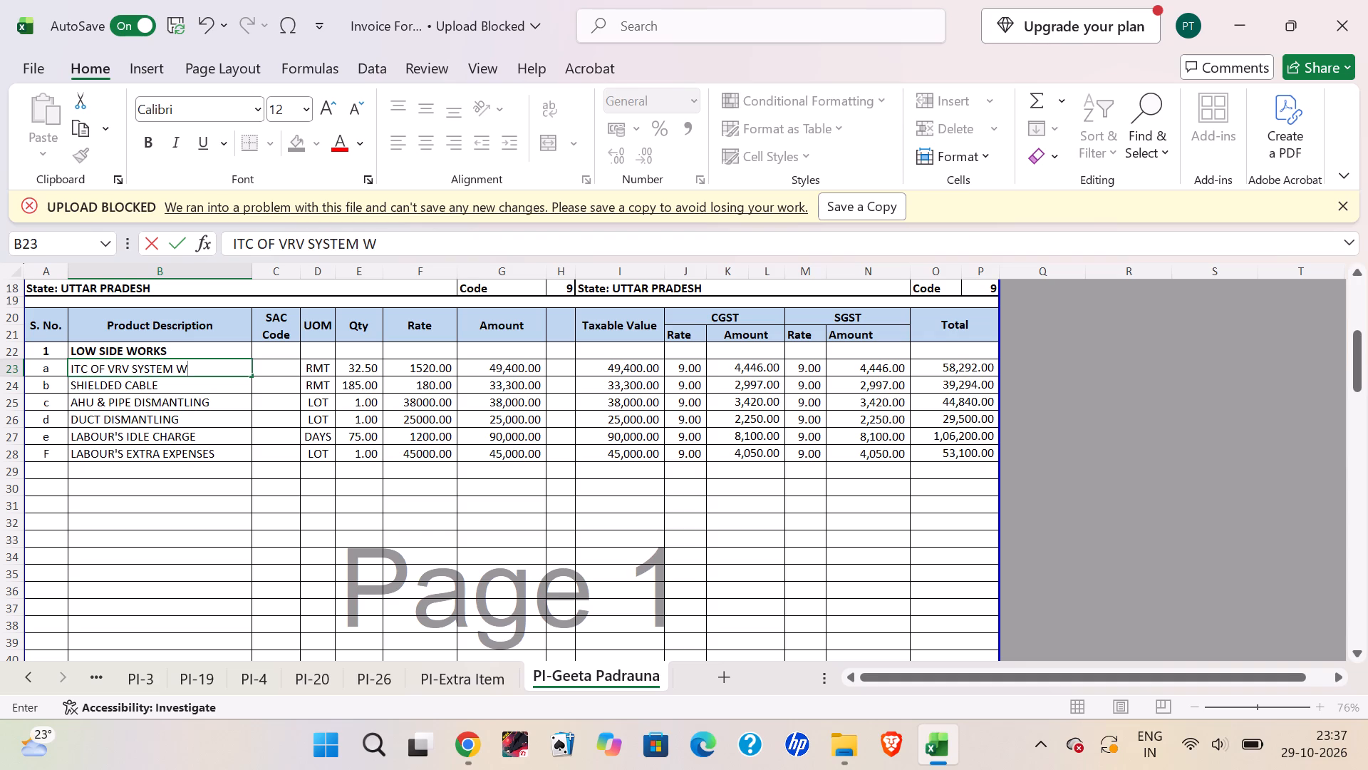
{"action": "type", "text": "ITH"}
{"action": "key", "text": "space"}
{"action": "type", "text": "MAT"}
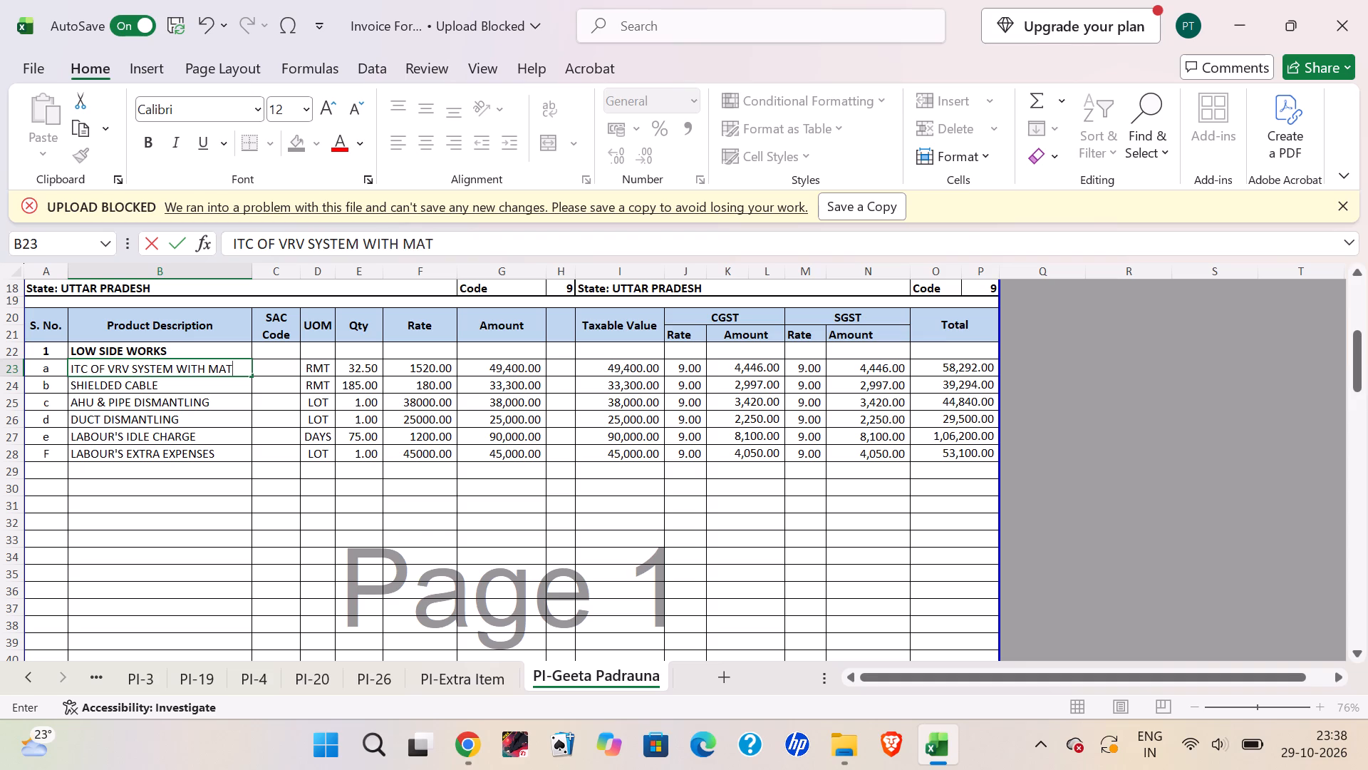
{"action": "key", "text": "l"}
{"action": "key", "text": "Right"}
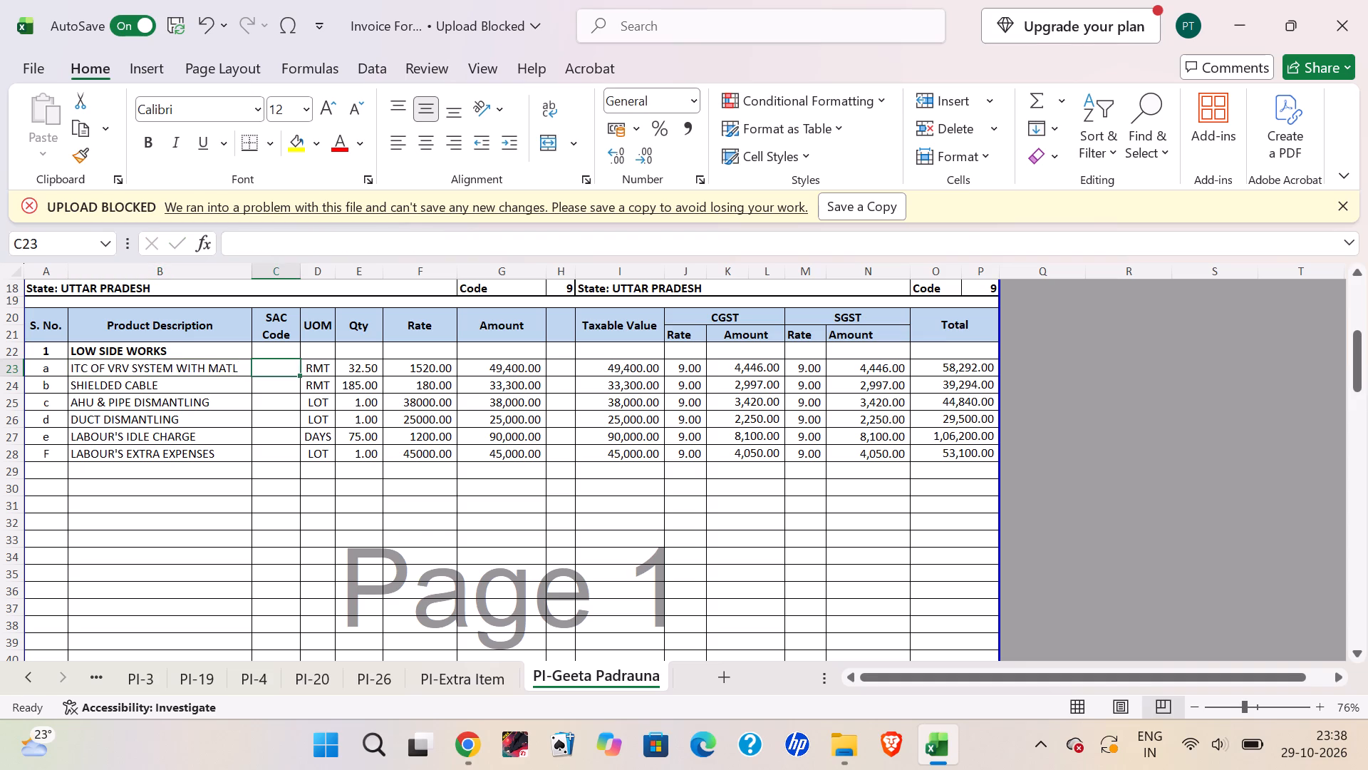
Set item a's unit of measure to HP, its quantity to 148 and its rate to 9800.
{"action": "key", "text": "Right"}
{"action": "type", "text": "HP"}
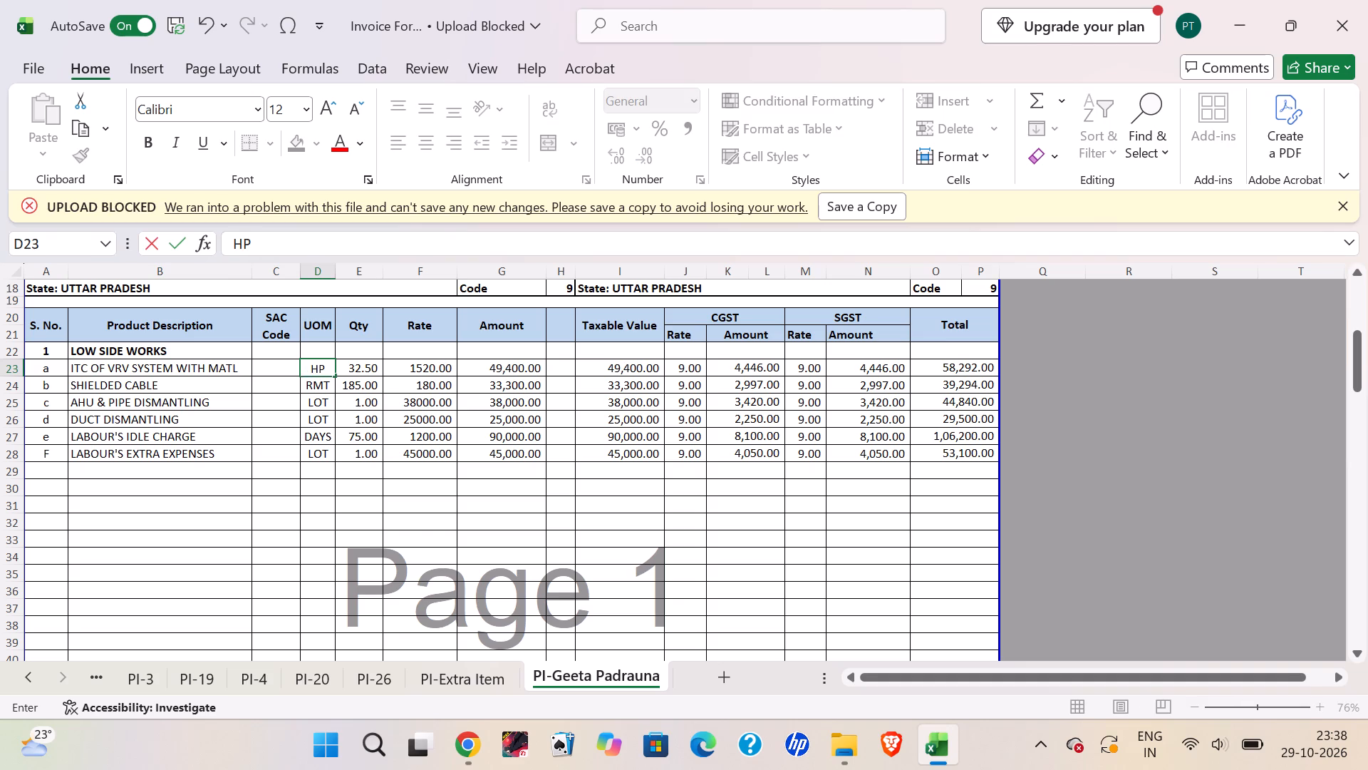
{"action": "key", "text": "Right"}
{"action": "key", "text": "1"}
{"action": "type", "text": "48"}
{"action": "key", "text": "Right"}
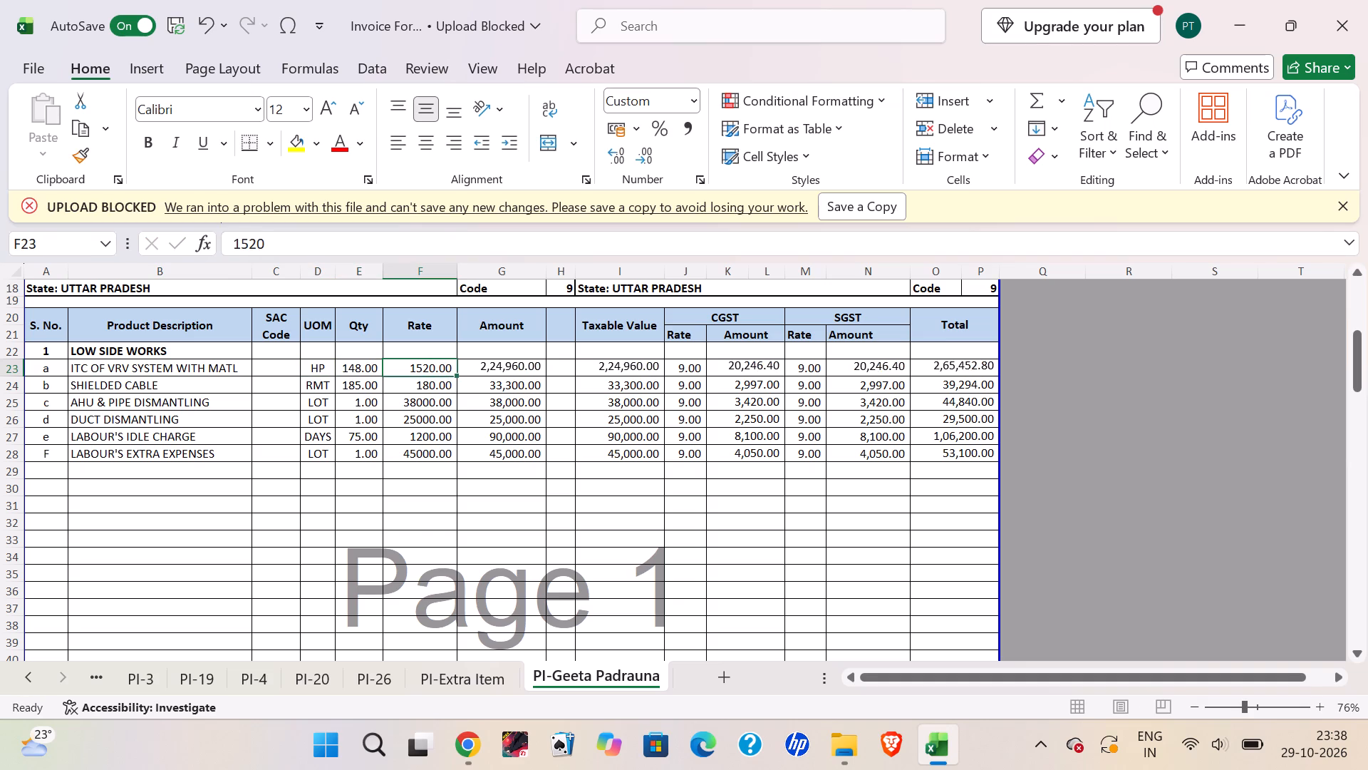
{"action": "type", "text": "9800"}
{"action": "key", "text": "Return"}
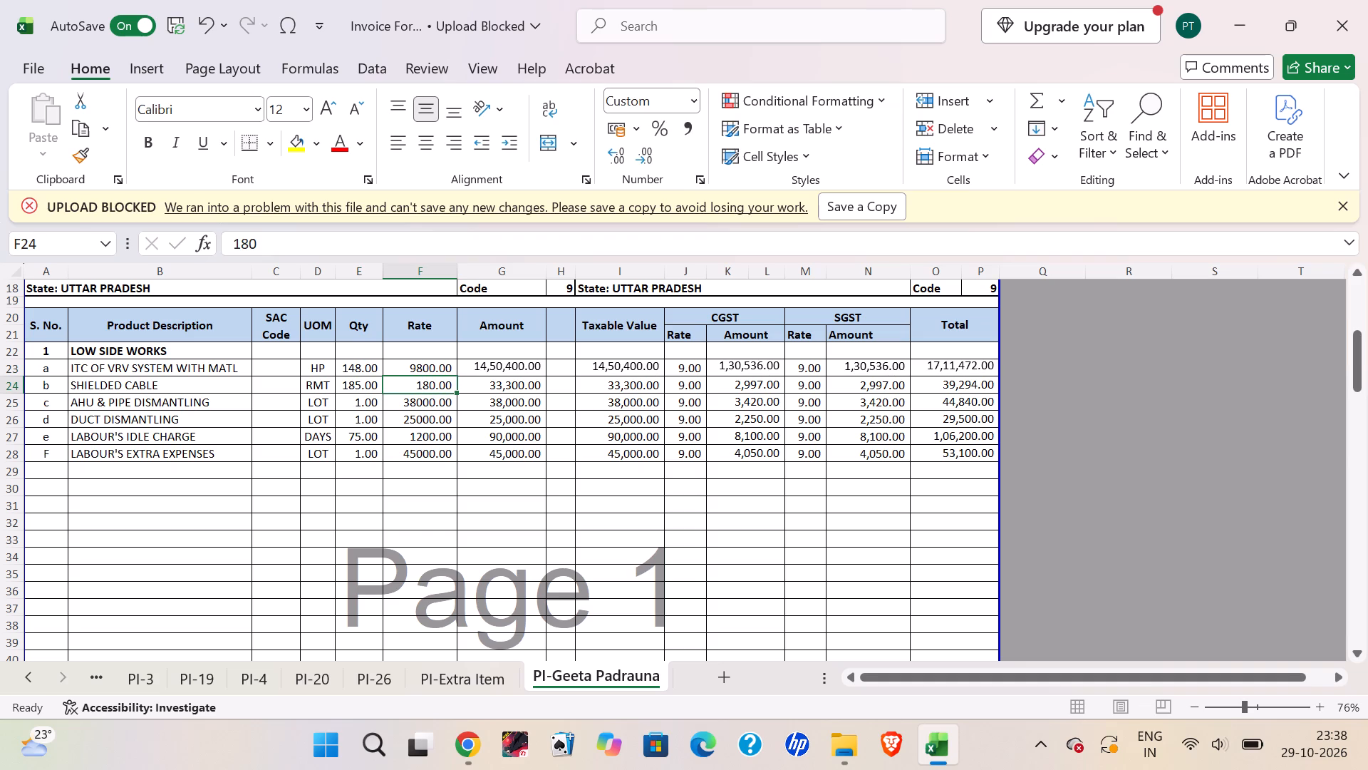
Check item a's amount, taxable value and CGST rate cells, and return to item b's product description.
{"action": "key", "text": "Up"}
{"action": "key", "text": "Right"}
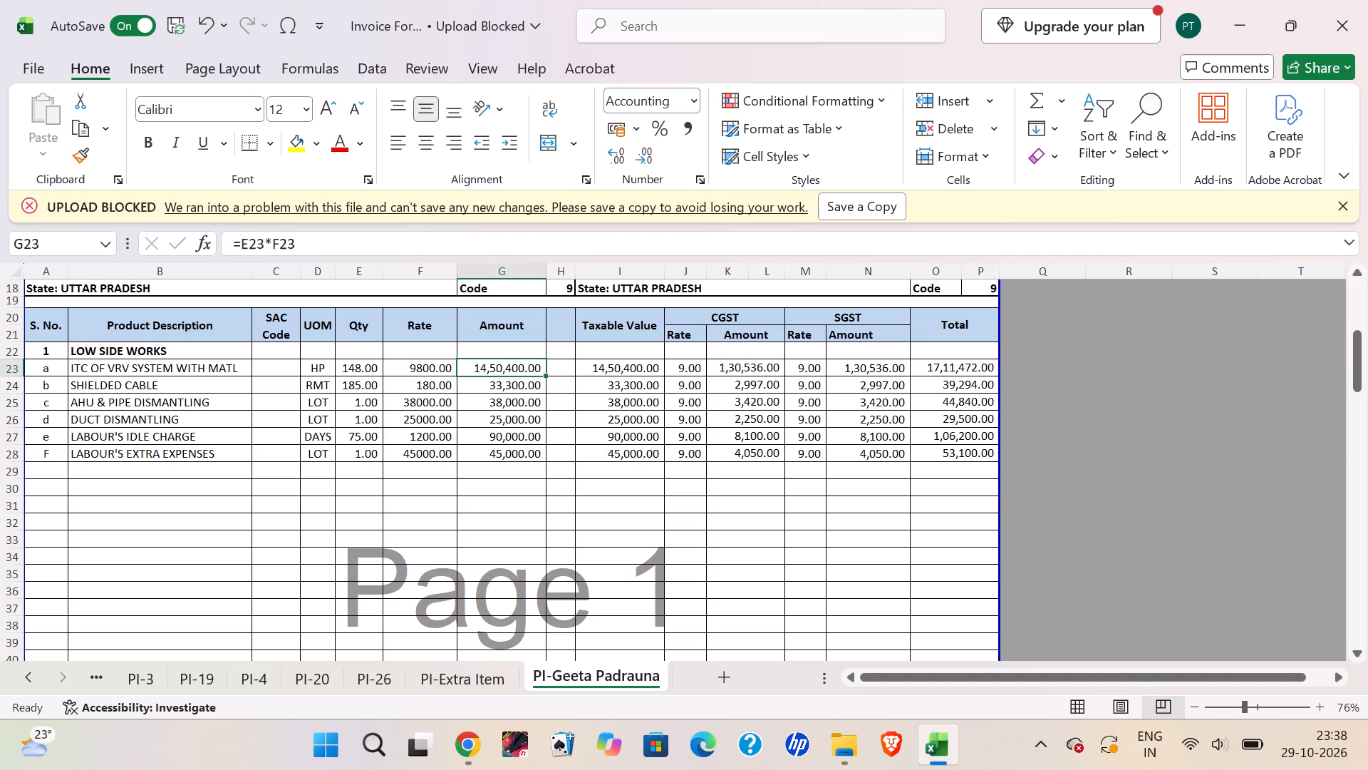
{"action": "key", "text": "Right"}
{"action": "key", "text": "Right"}
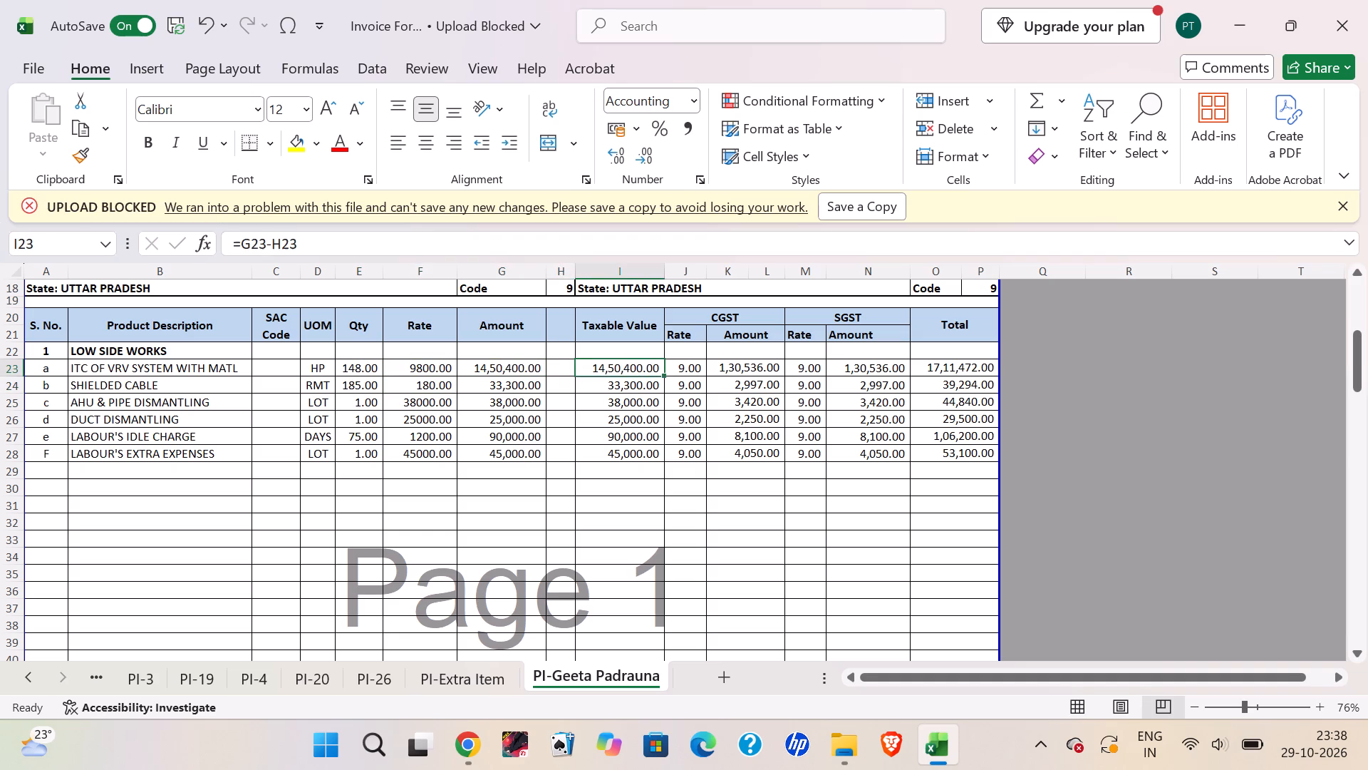
{"action": "key", "text": "Right"}
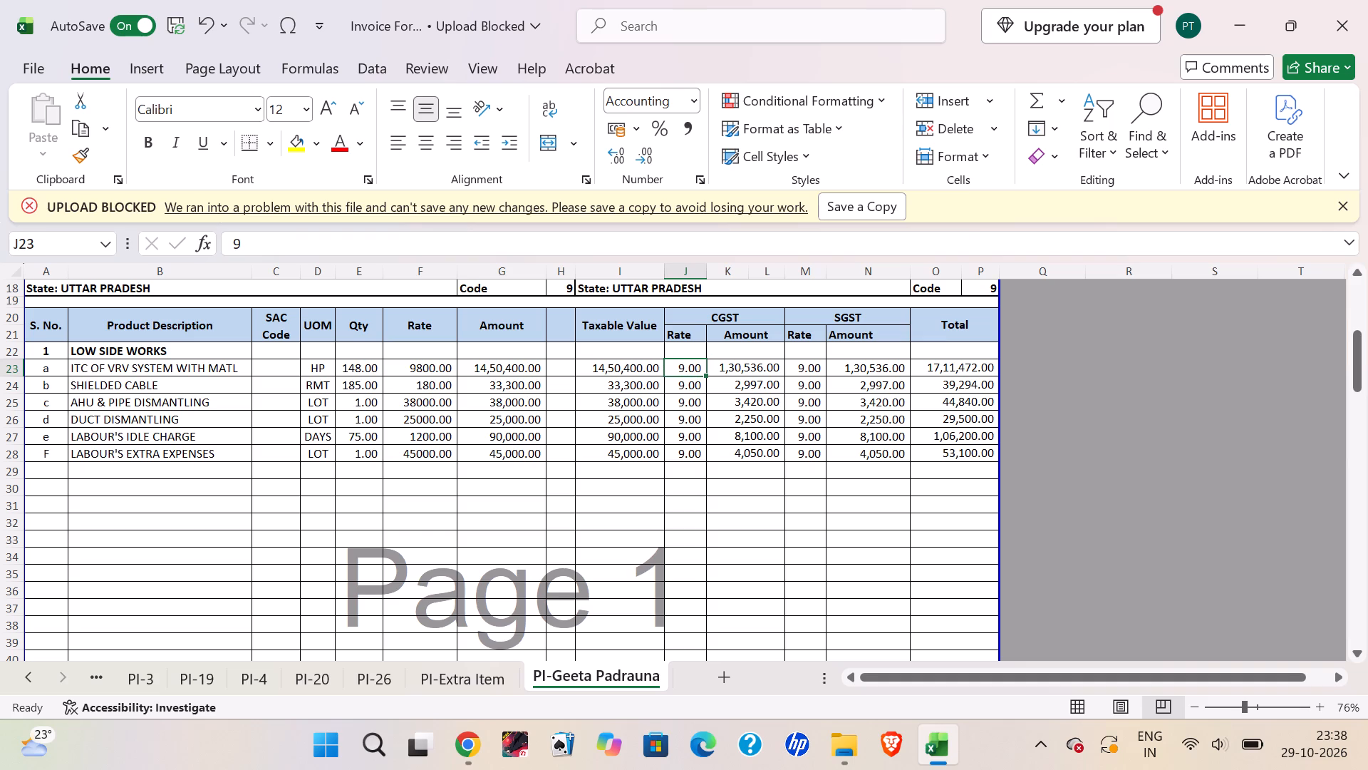
{"action": "key", "text": "Down"}
{"action": "key", "text": "Left"}
{"action": "key", "text": "Left"}
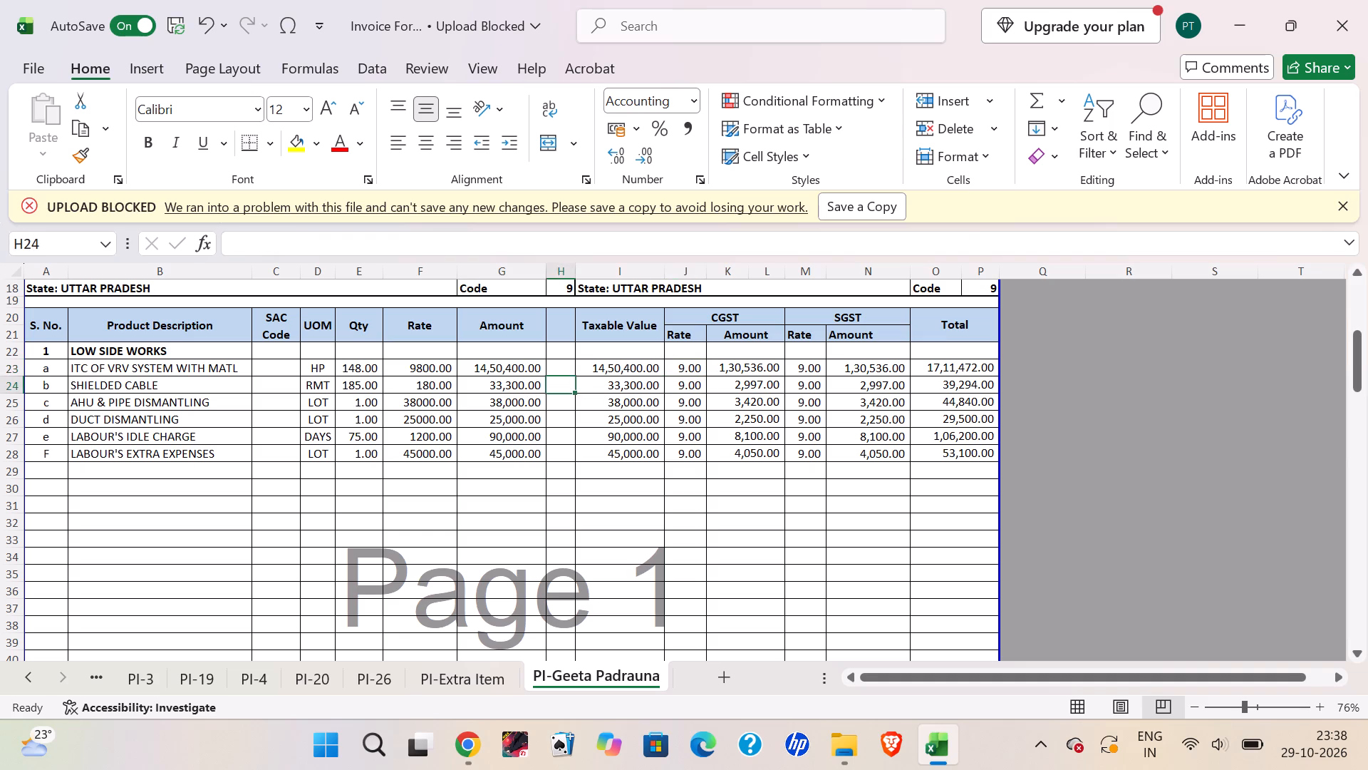
{"action": "key", "text": "Left"}
{"action": "key", "text": "Left"}
{"action": "key", "text": "Left"}
{"action": "key", "text": "Left"}
{"action": "key", "text": "Left"}
{"action": "key", "text": "Left"}
{"action": "key", "text": "Left"}
{"action": "key", "text": "Right"}
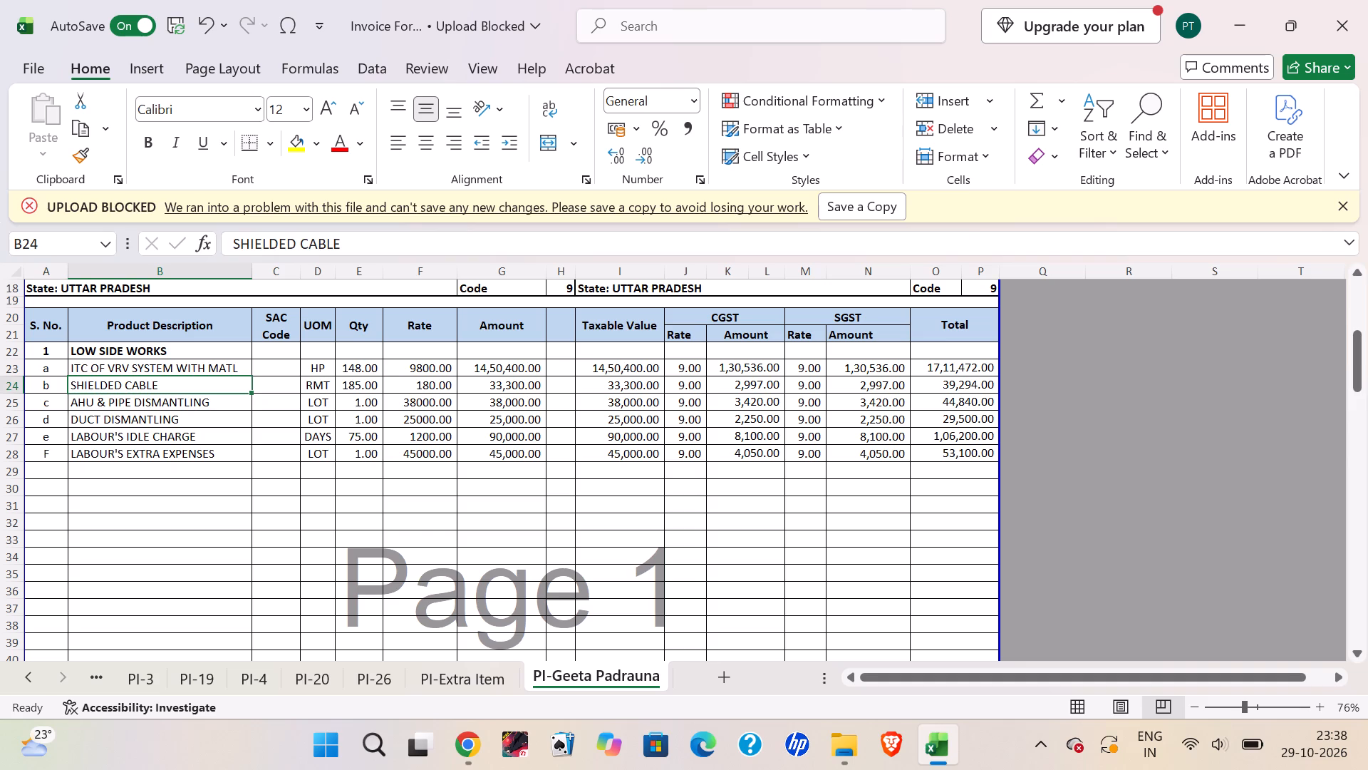
{"action": "key", "text": "Escape"}
Switch to File Explorer and open the REV. ADDITIONAL WORK - GEETA WHOLESALE workbook from the Revised folder inside Ambient's Geeta - Padrauna folder.
{"action": "left_click", "coordinate": [839, 684]}
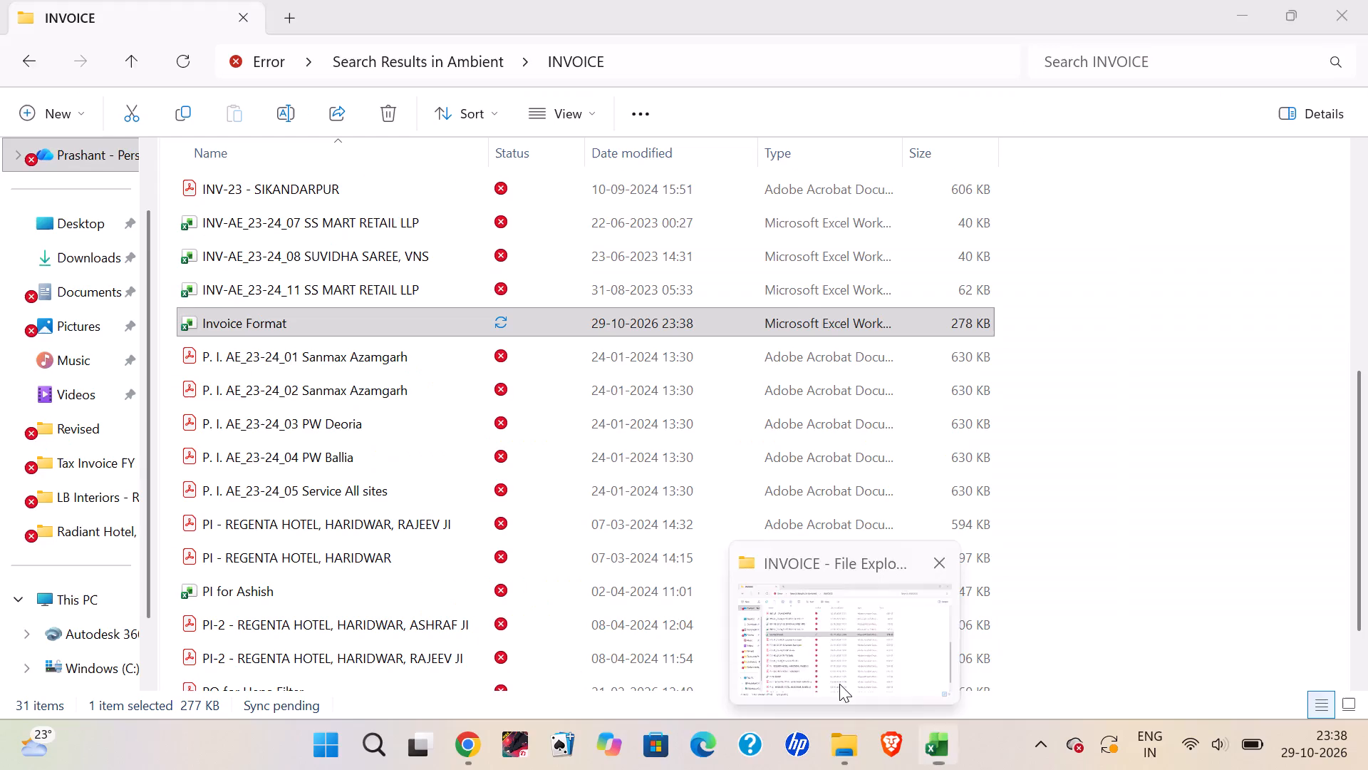
{"action": "double_click", "coordinate": [24, 56]}
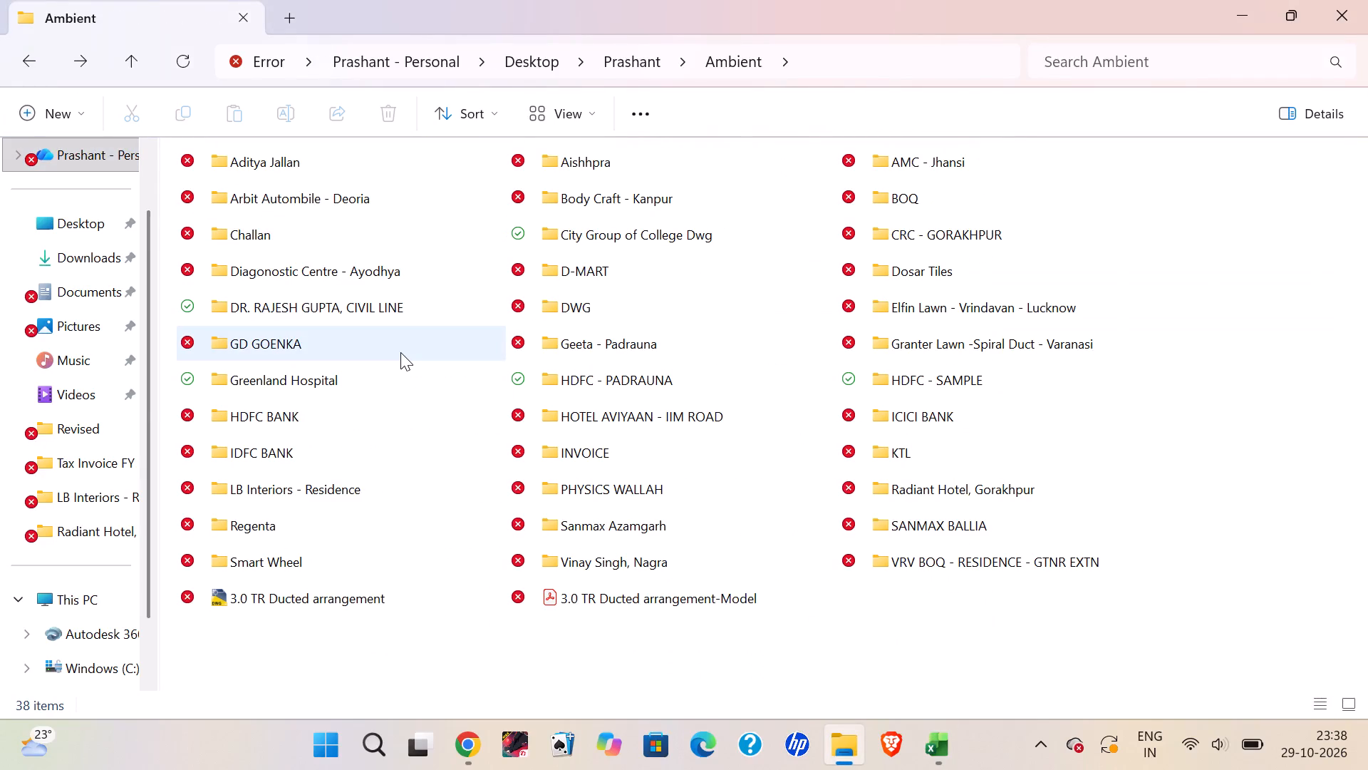
{"action": "double_click", "coordinate": [563, 344]}
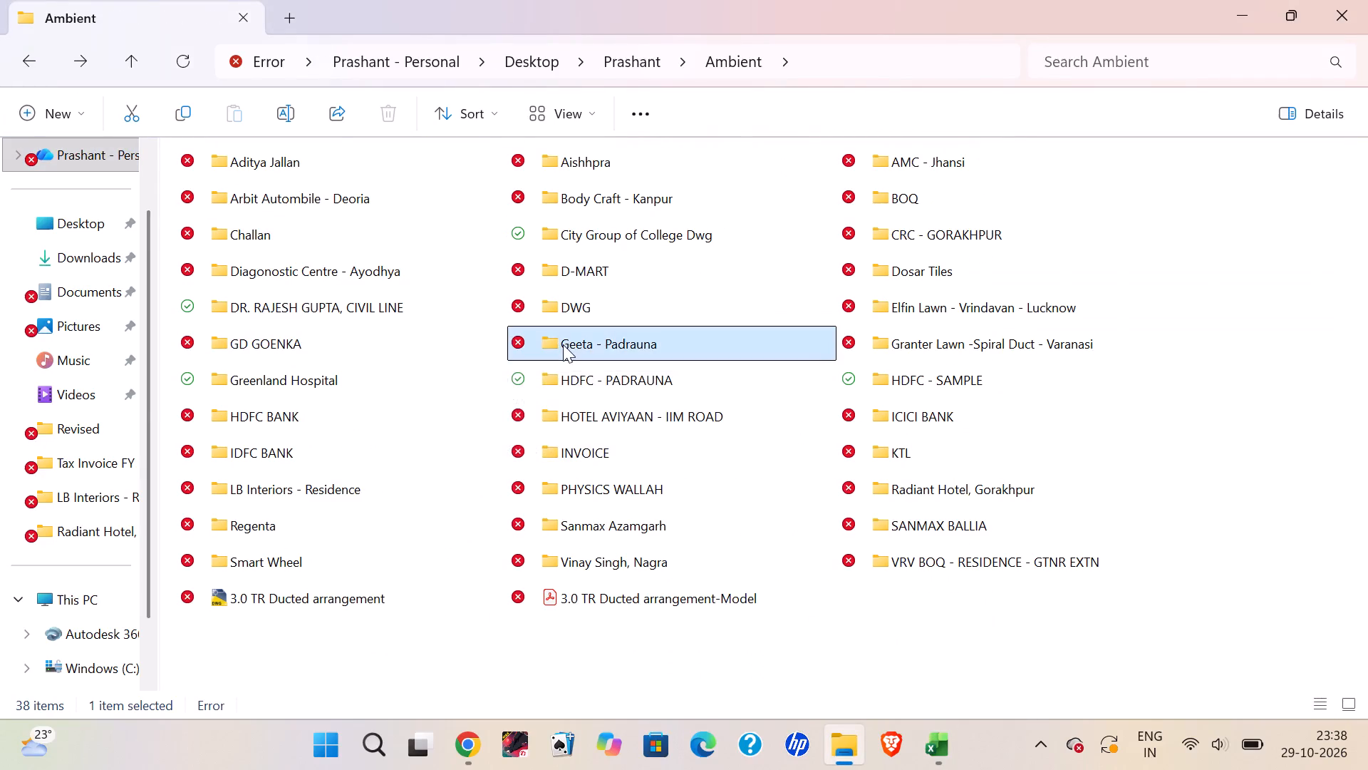
{"action": "double_click", "coordinate": [260, 189]}
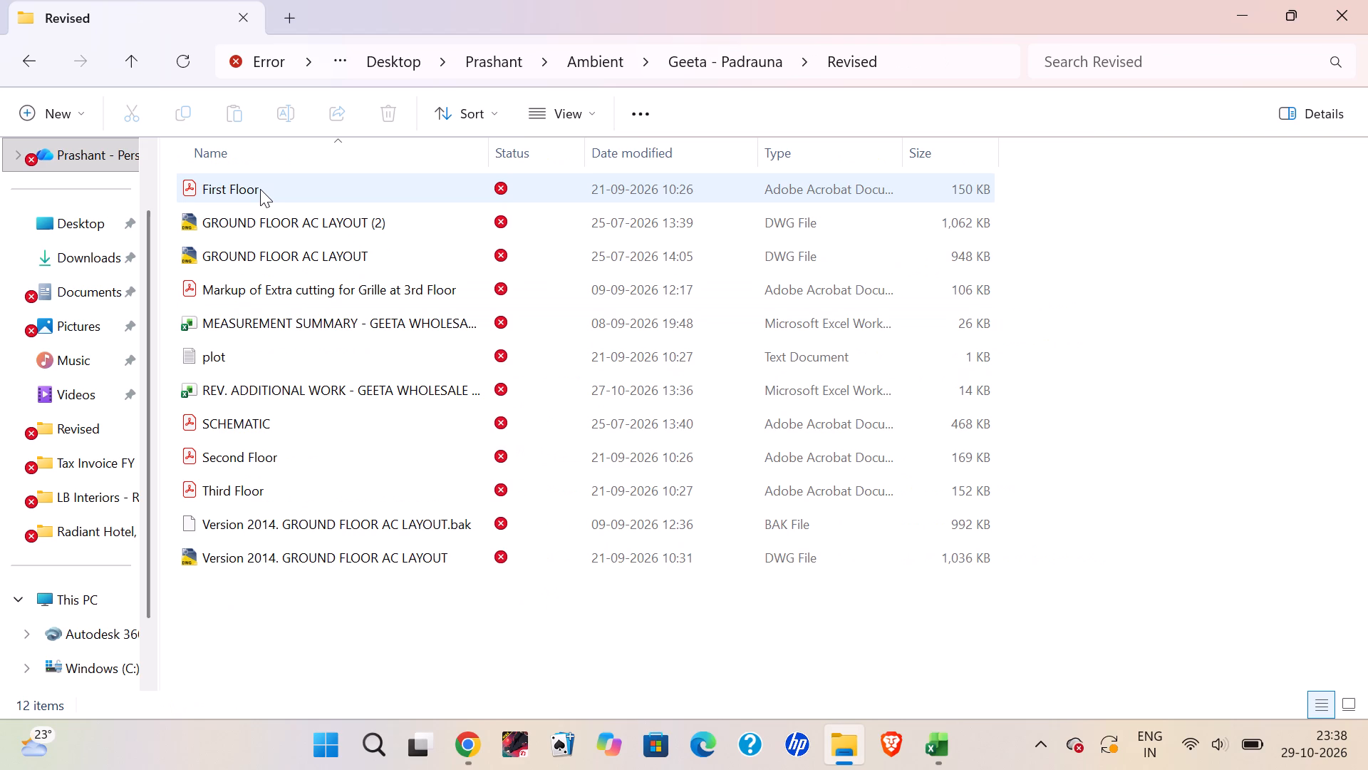
{"action": "left_click", "coordinate": [309, 316]}
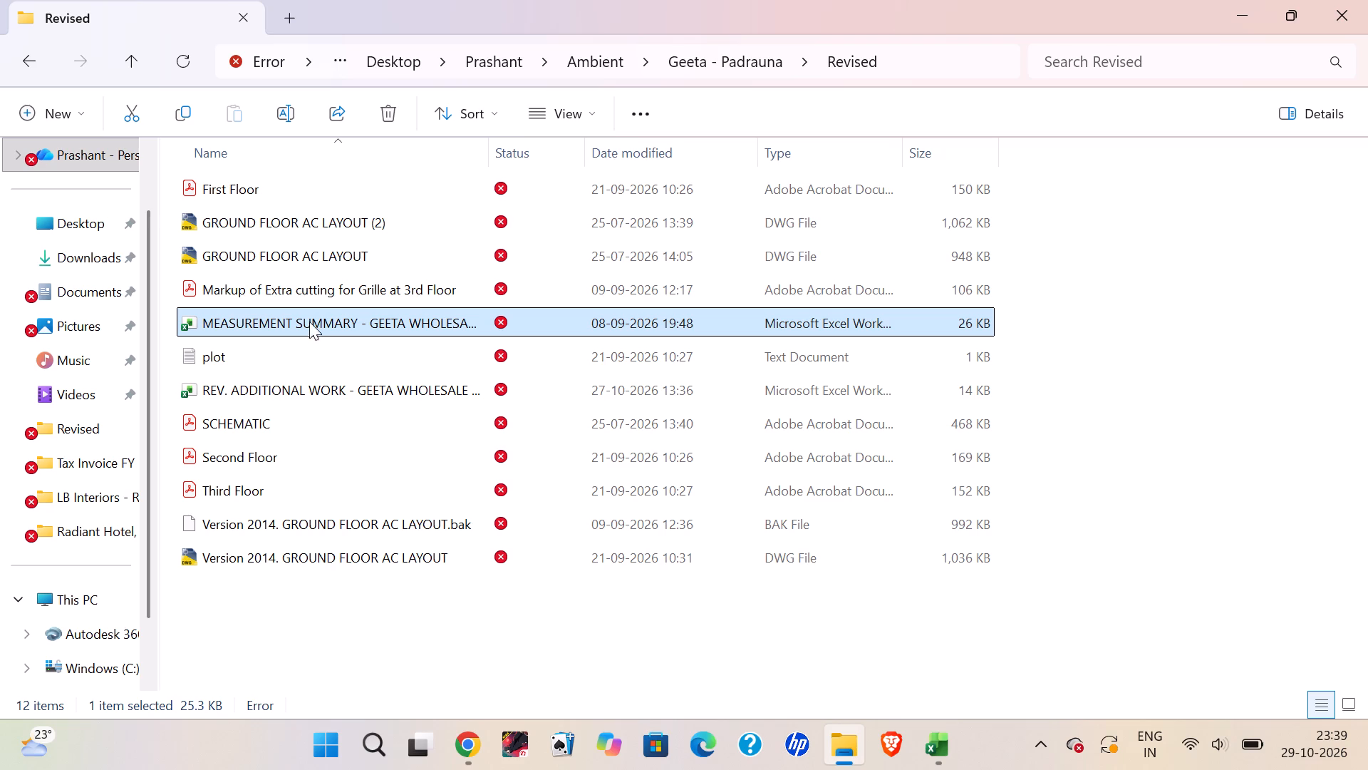
{"action": "double_click", "coordinate": [317, 387]}
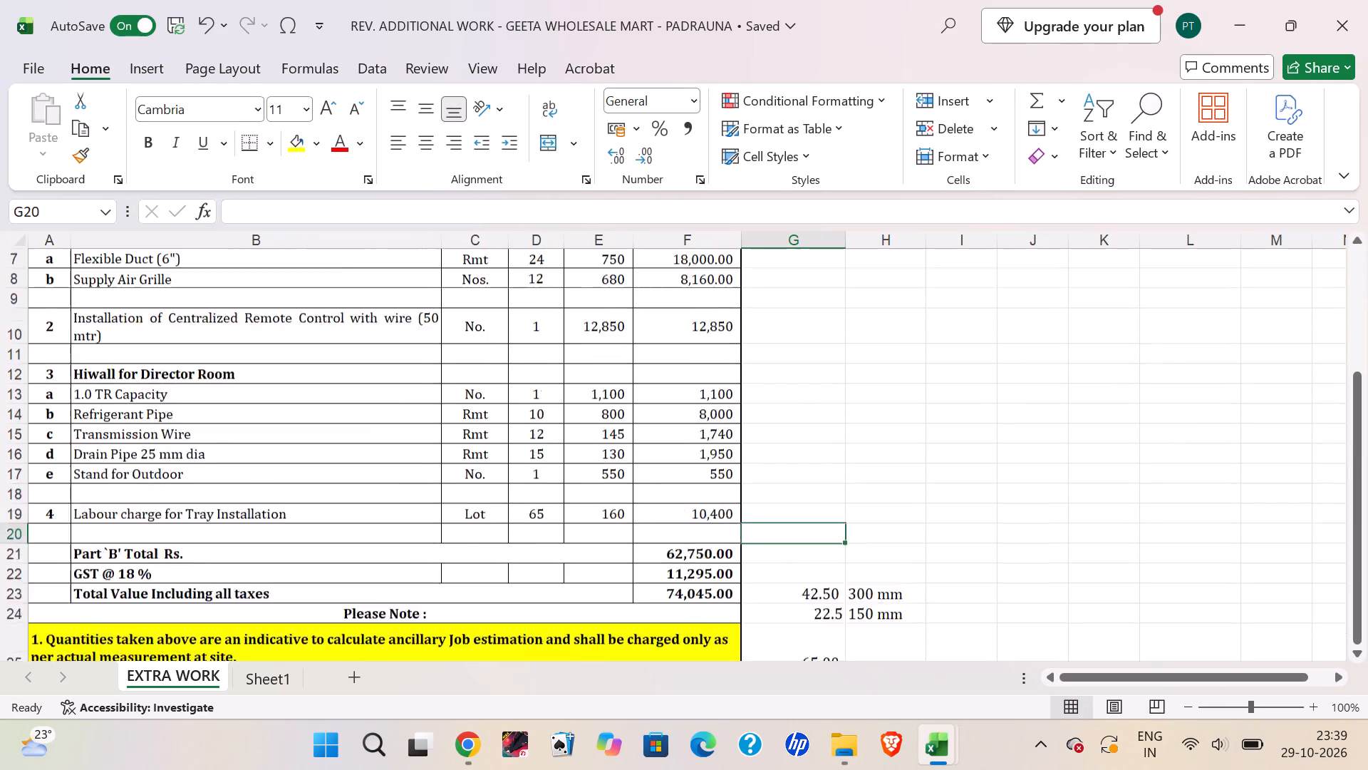
Delete the Labour charge for Tray Installation row together with the blank row above it on the EXTRA WORK sheet.
{"action": "scroll", "coordinate": [317, 387], "scroll_direction": "down", "scroll_amount": 5}
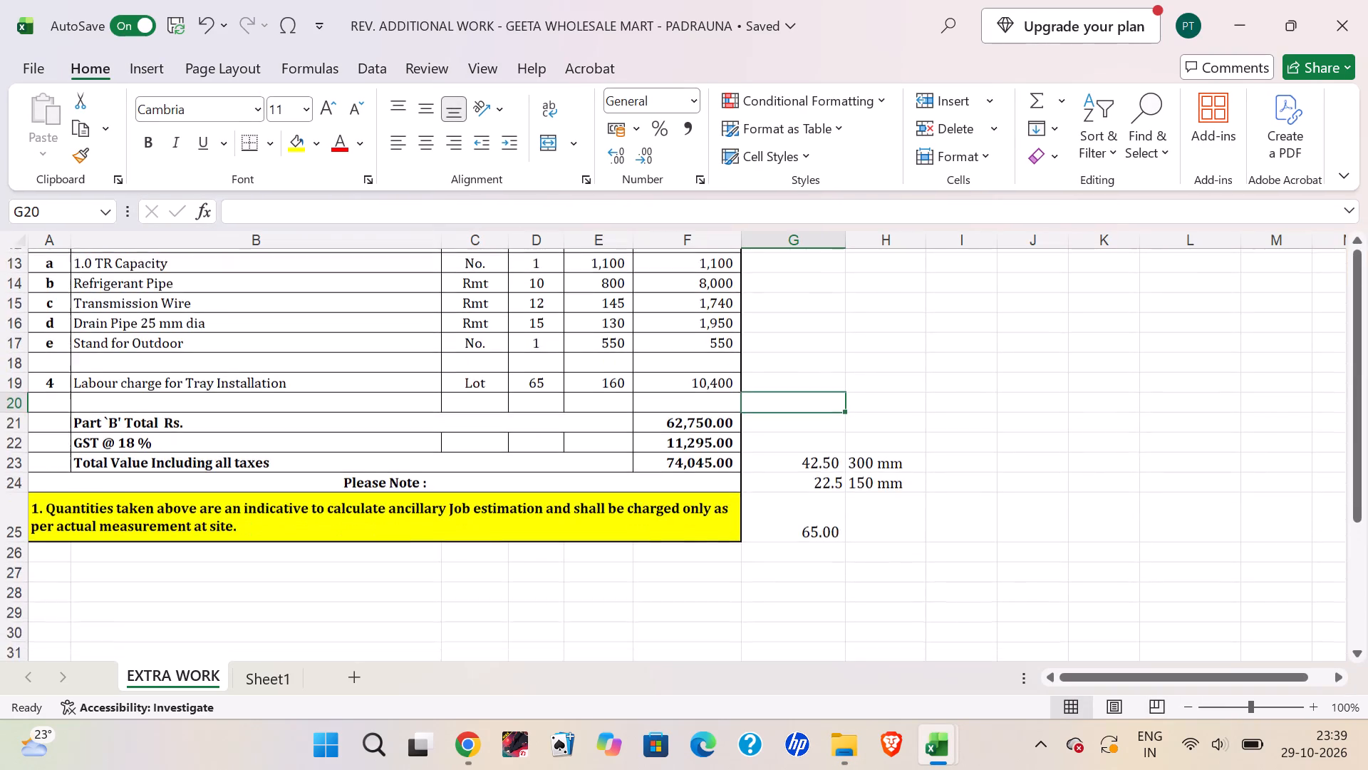
{"action": "scroll", "coordinate": [317, 387], "scroll_direction": "up", "scroll_amount": 2}
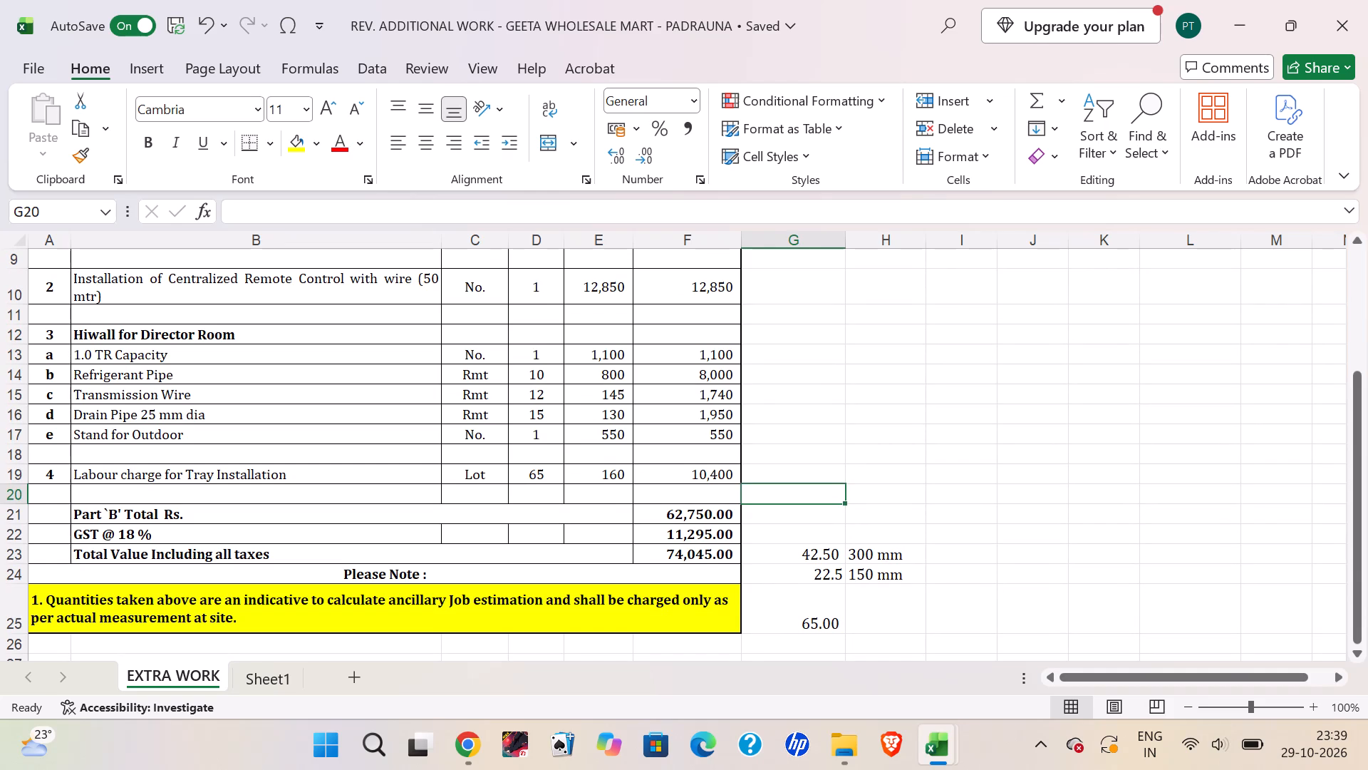
{"action": "scroll", "coordinate": [317, 387], "scroll_direction": "up", "scroll_amount": 1}
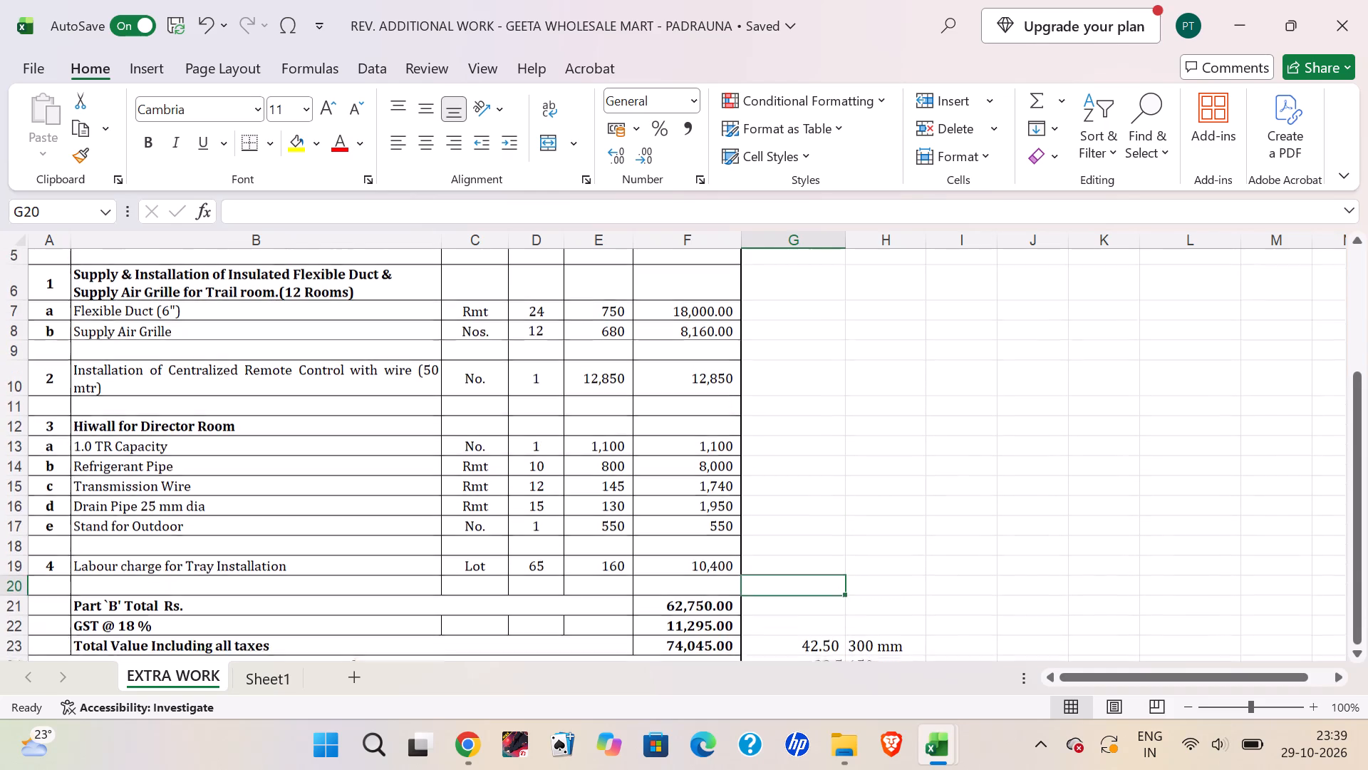
{"action": "scroll", "coordinate": [317, 387], "scroll_direction": "up", "scroll_amount": 1}
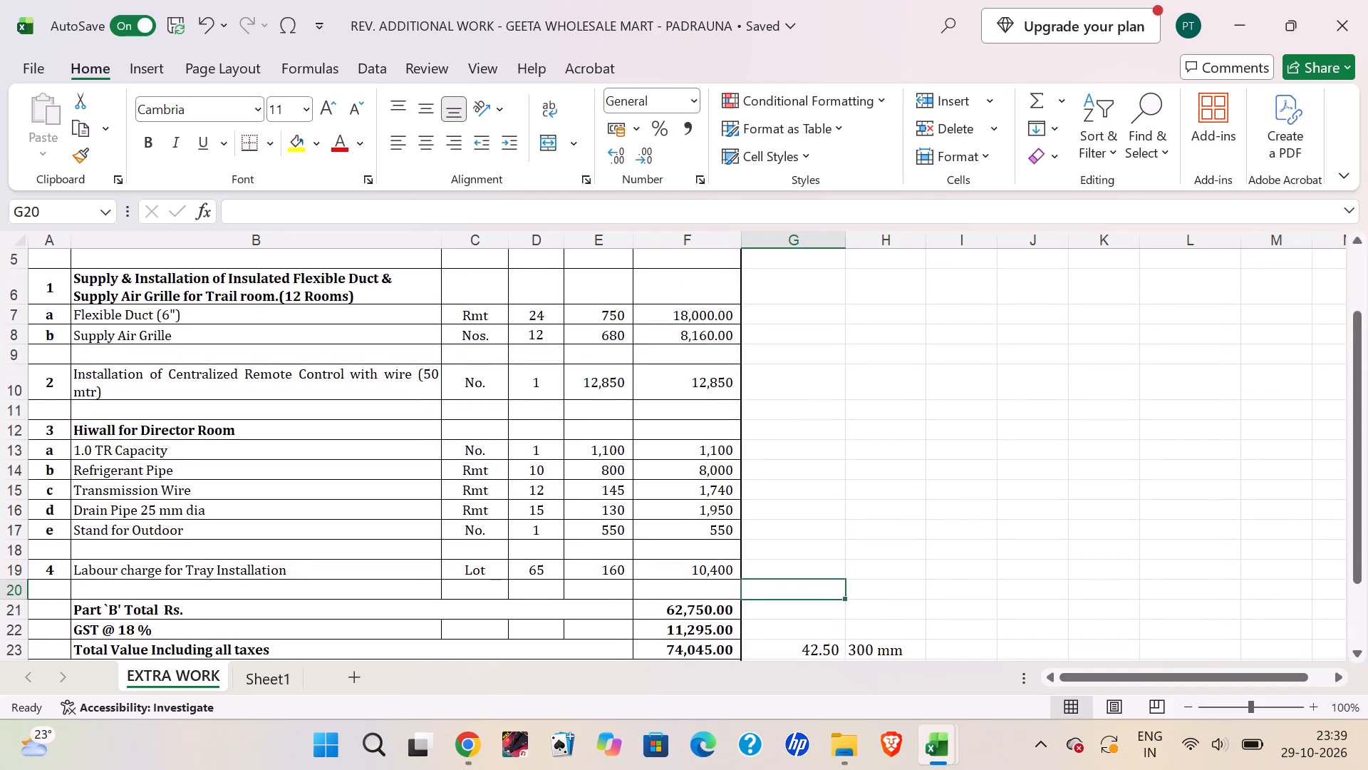
{"action": "scroll", "coordinate": [317, 387], "scroll_direction": "up", "scroll_amount": 1}
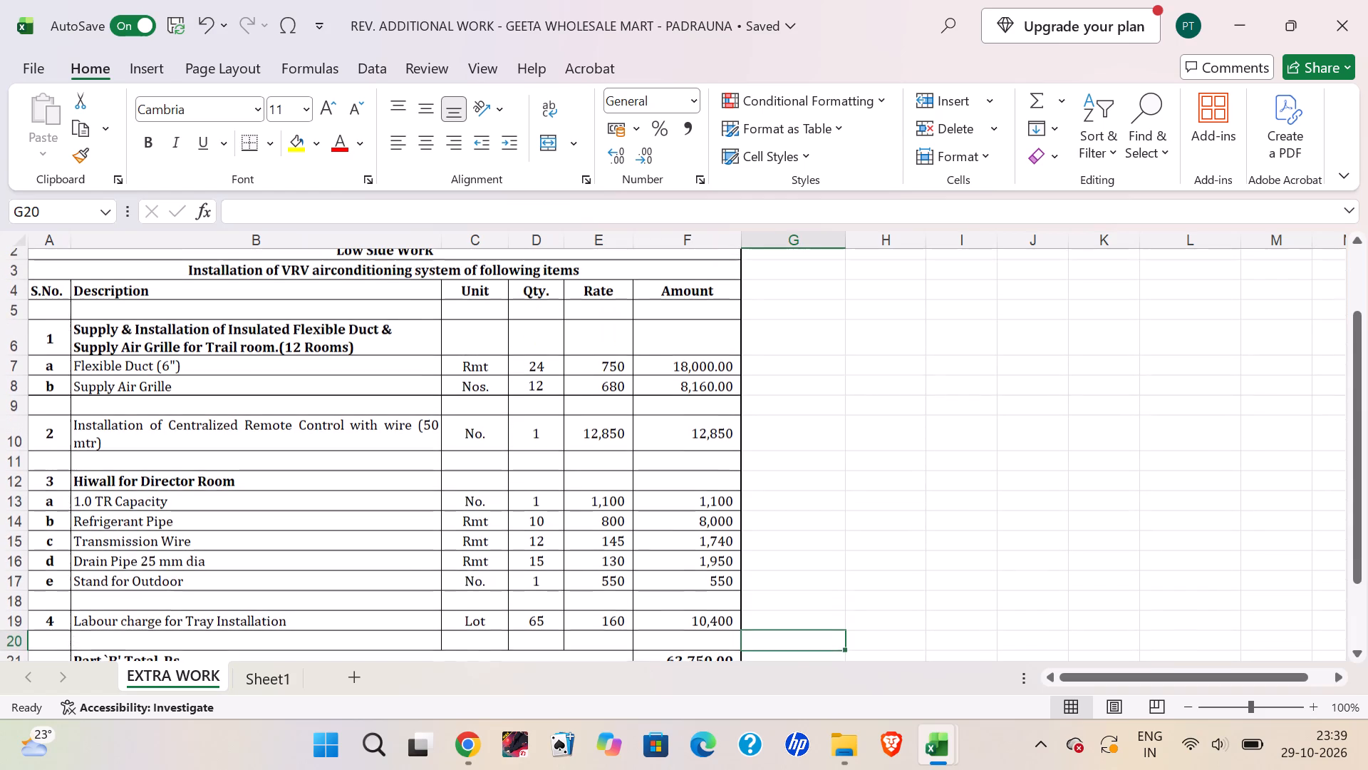
{"action": "scroll", "coordinate": [317, 387], "scroll_direction": "up", "scroll_amount": 1}
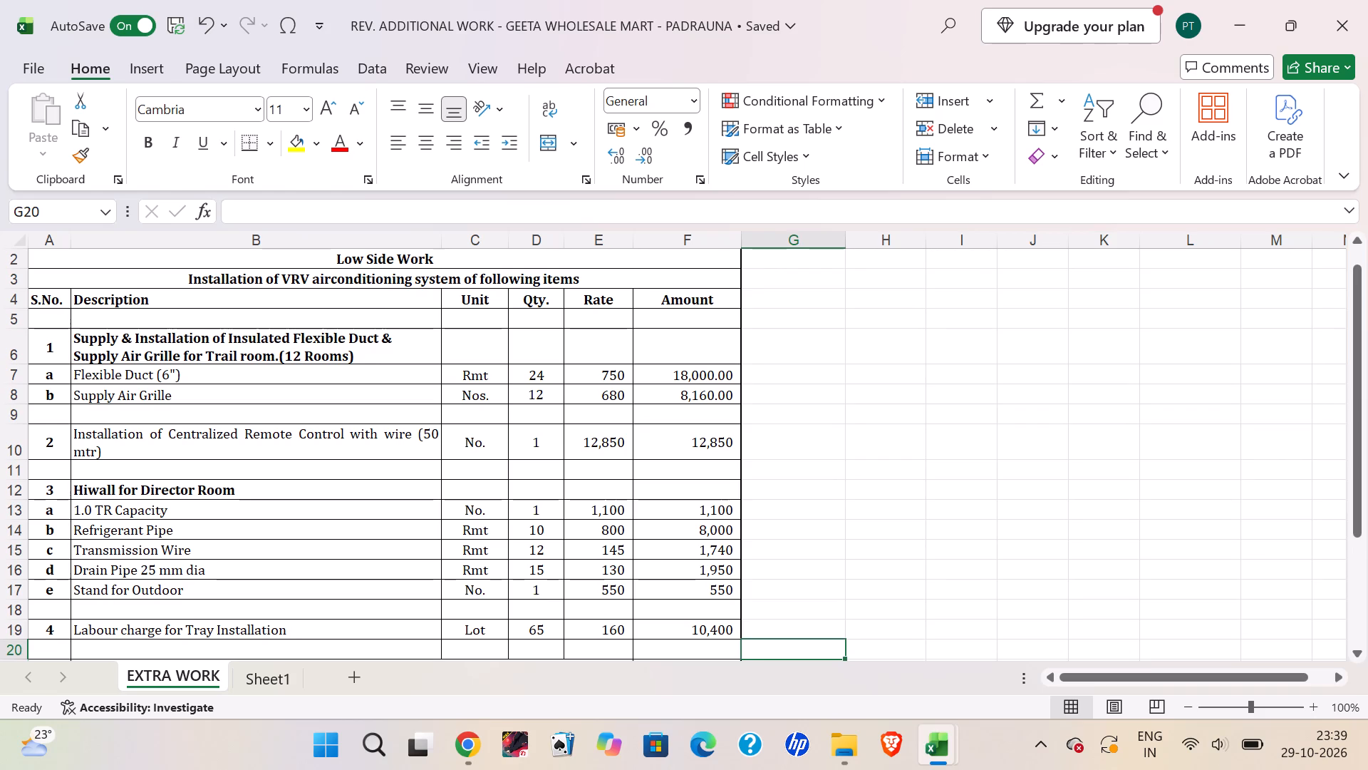
{"action": "scroll", "coordinate": [317, 387], "scroll_direction": "down", "scroll_amount": 1}
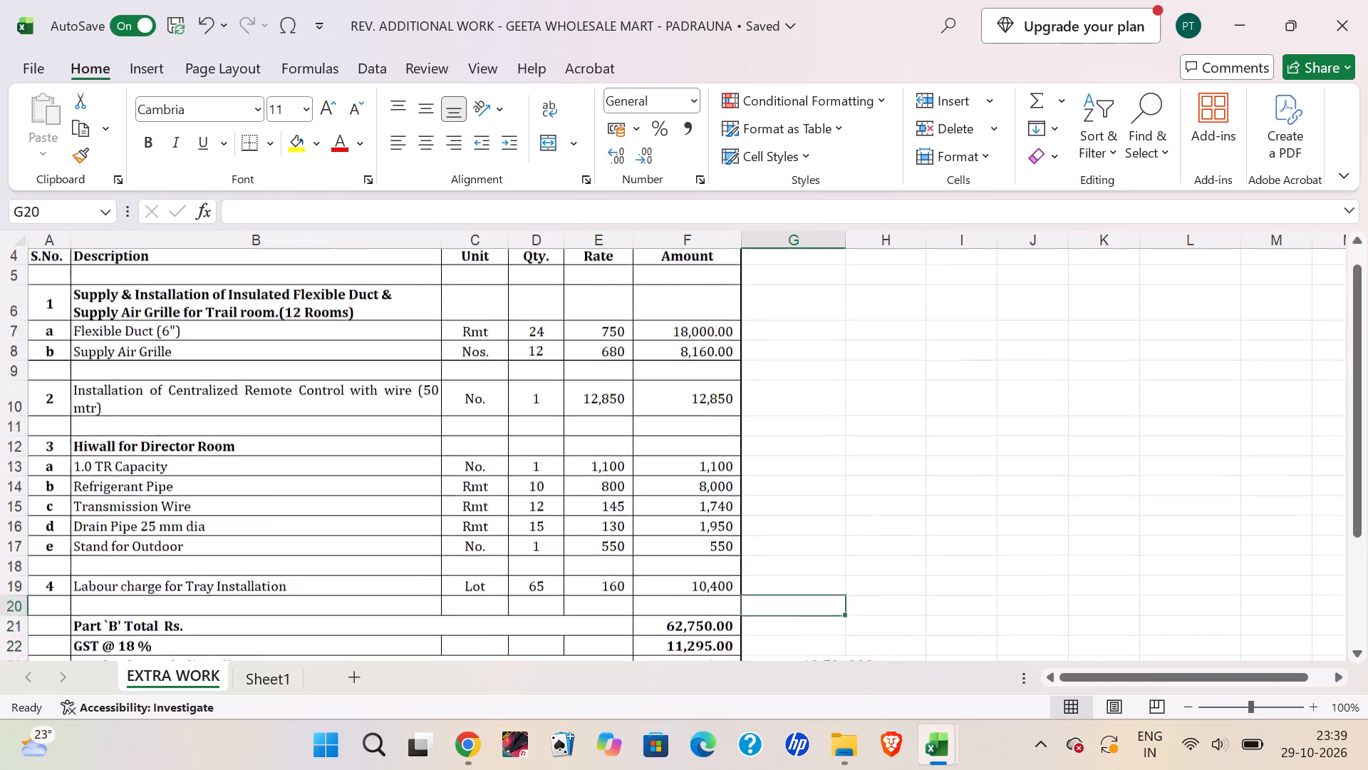
{"action": "scroll", "coordinate": [317, 387], "scroll_direction": "down", "scroll_amount": 1}
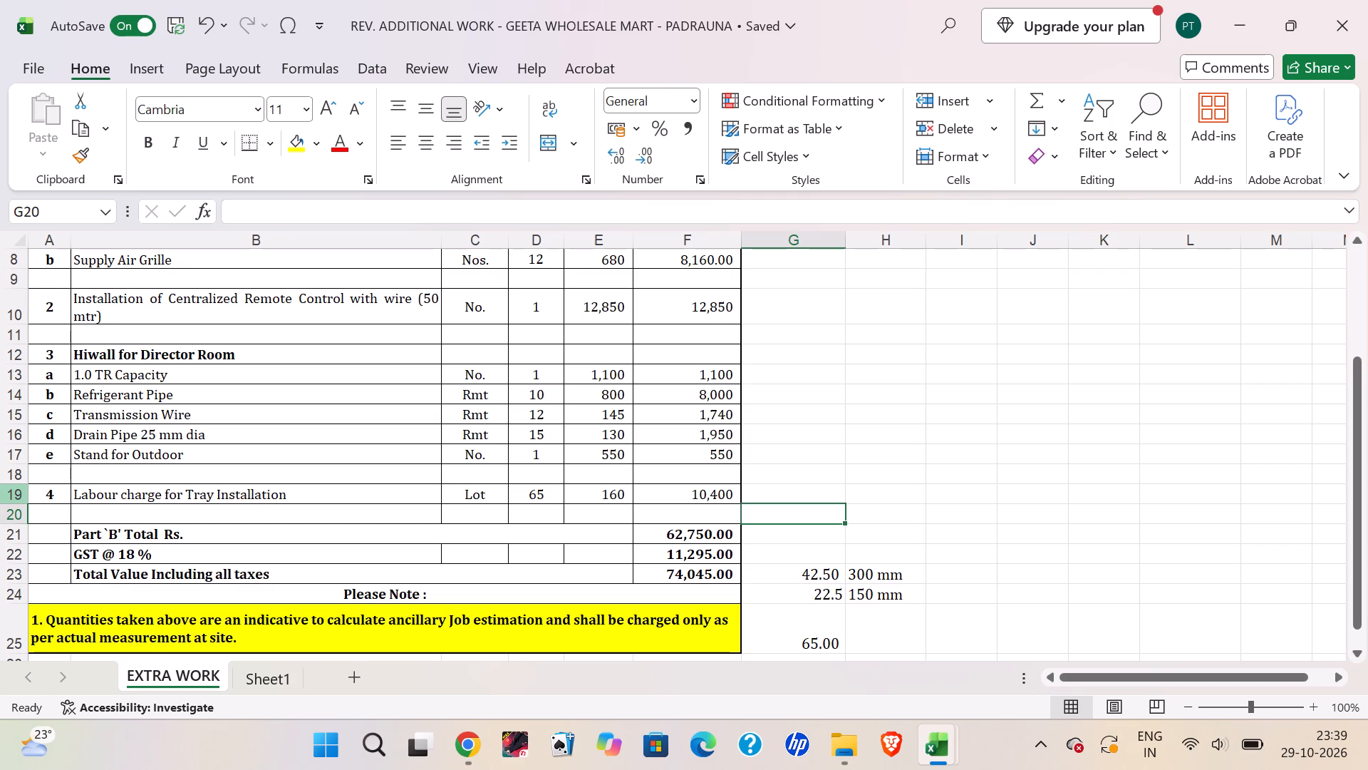
{"action": "left_click_drag", "start_coordinate": [4, 496], "coordinate": [2, 472]}
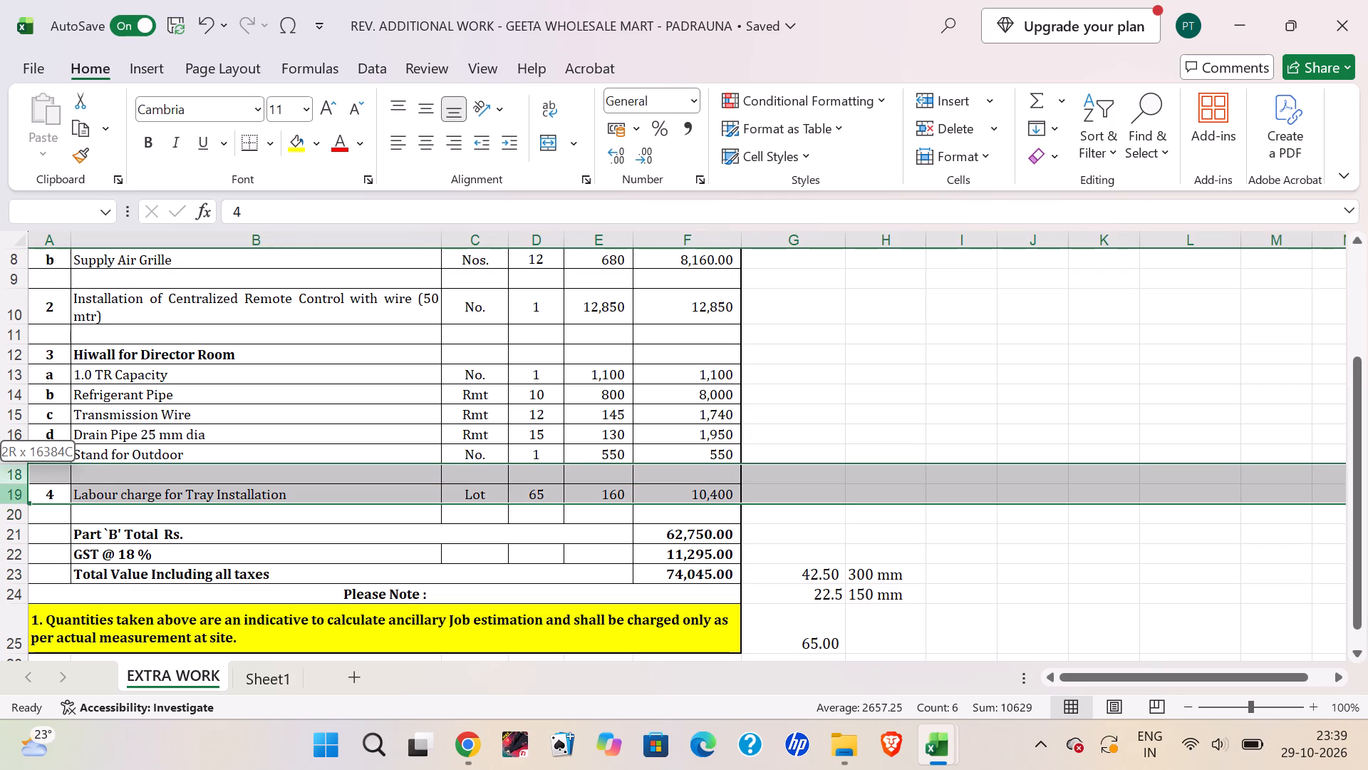
{"action": "left_click_drag", "start_coordinate": [2, 472], "coordinate": [0, 483]}
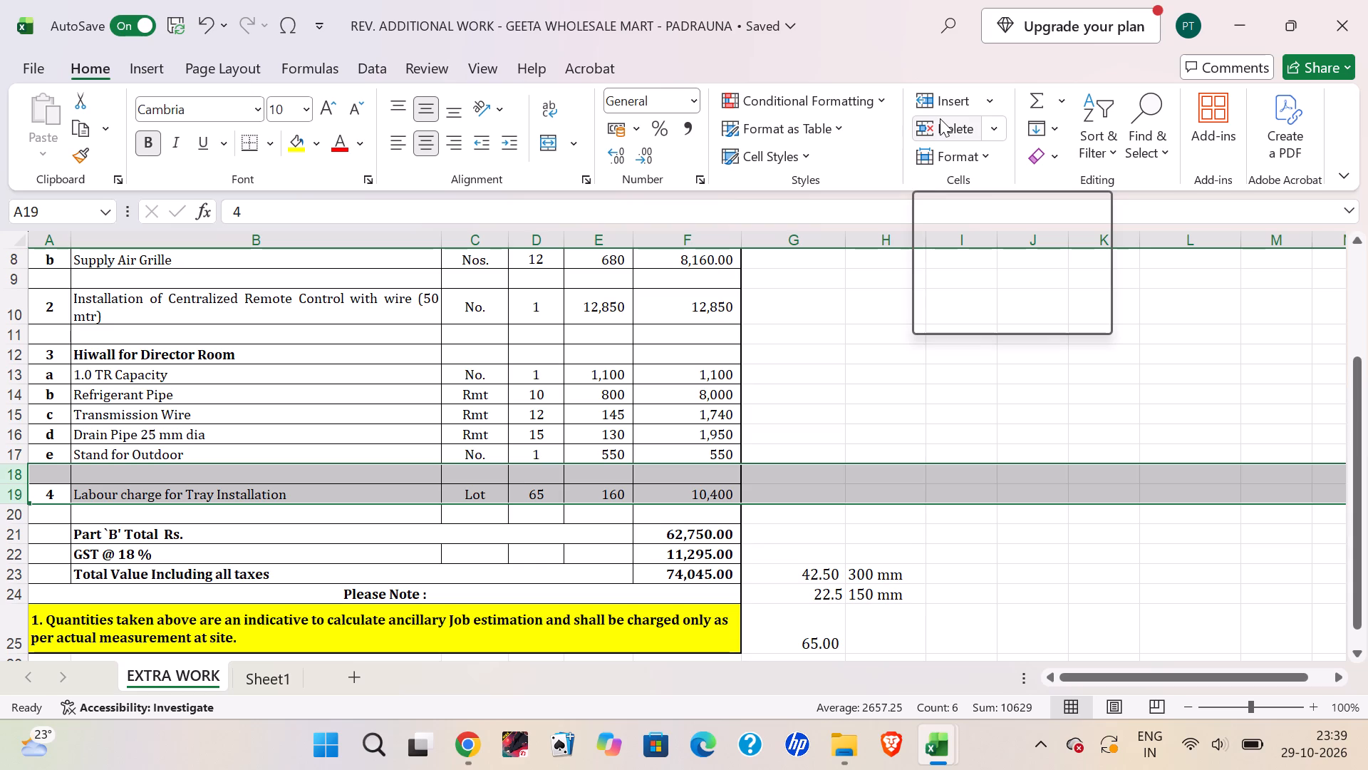
{"action": "left_click", "coordinate": [940, 118]}
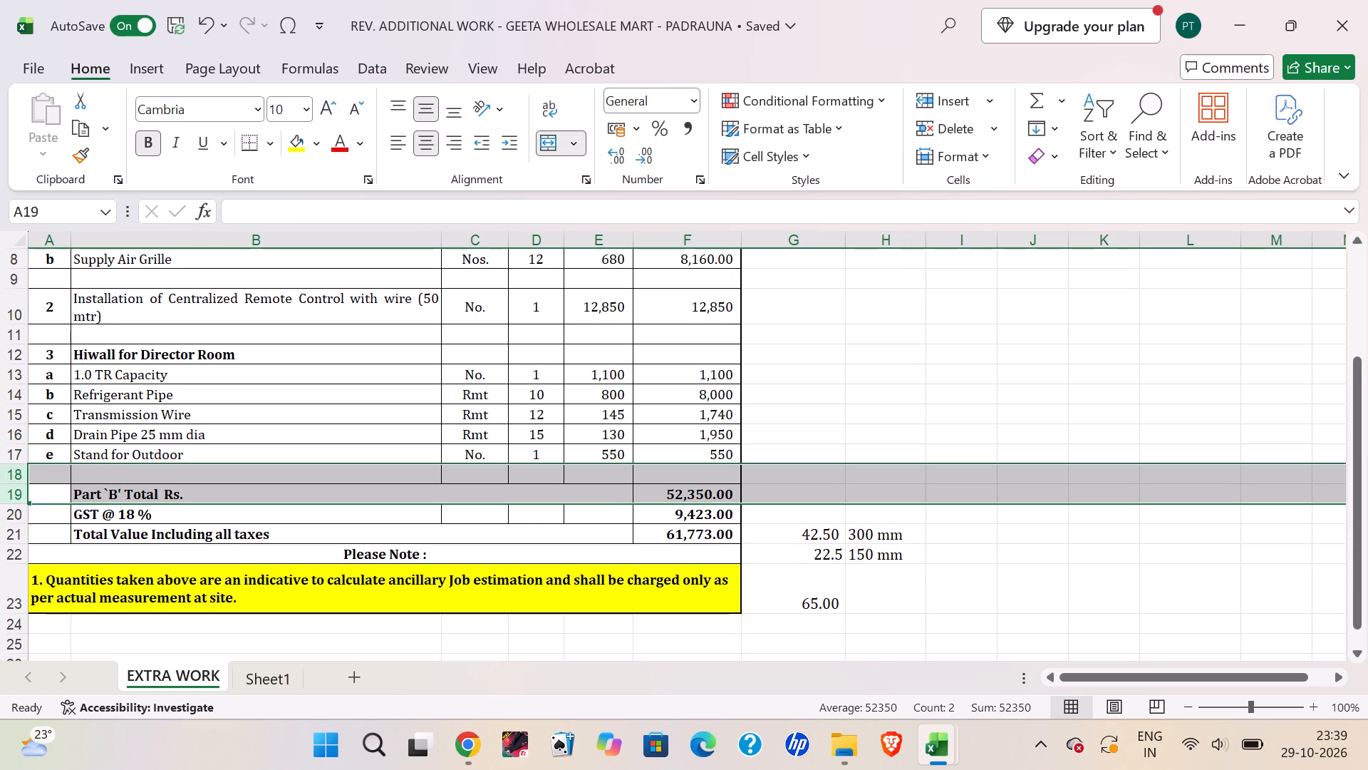
Set the rate for Installation of Centralized Remote Control with wire to the formula =4500+120*50.
{"action": "left_click", "coordinate": [582, 313]}
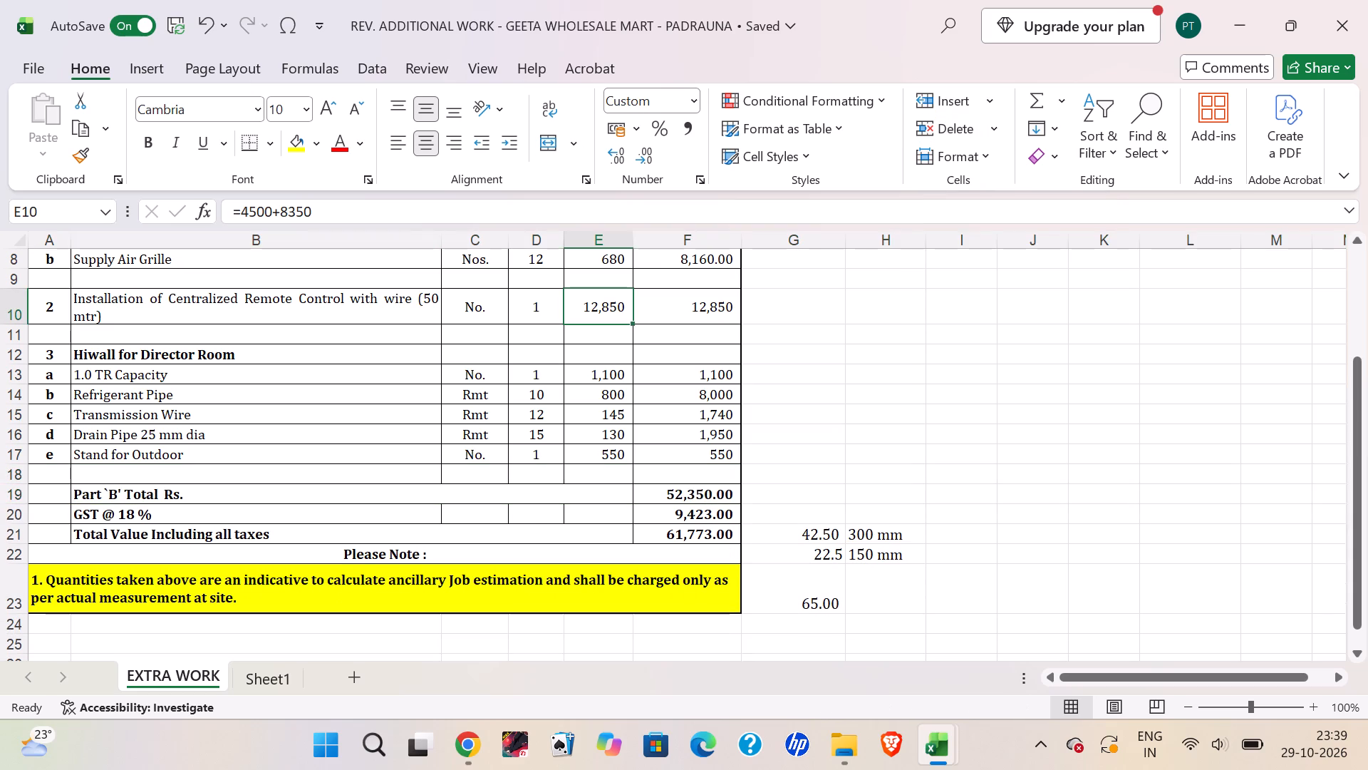
{"action": "left_click_drag", "start_coordinate": [283, 210], "coordinate": [314, 210]}
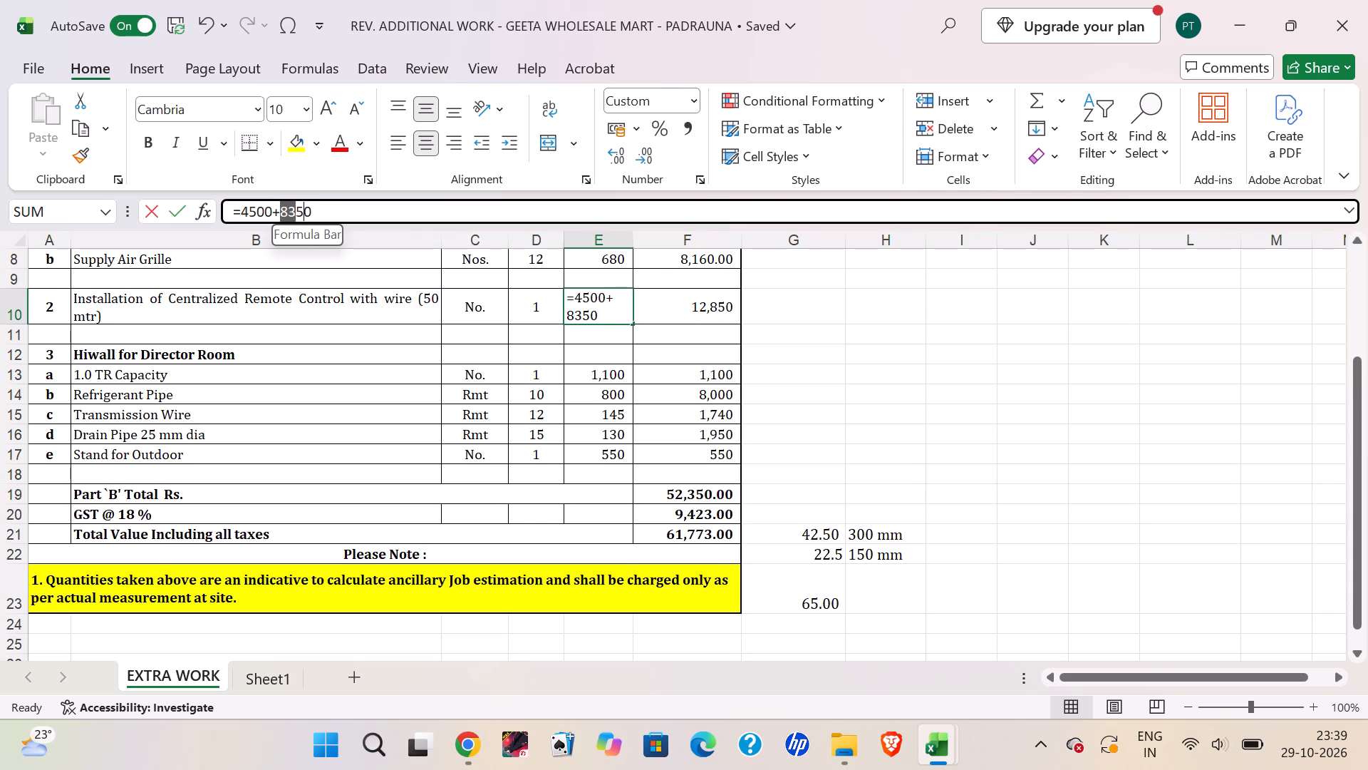
{"action": "left_click_drag", "start_coordinate": [314, 210], "coordinate": [359, 217]}
{"action": "key", "text": "equal"}
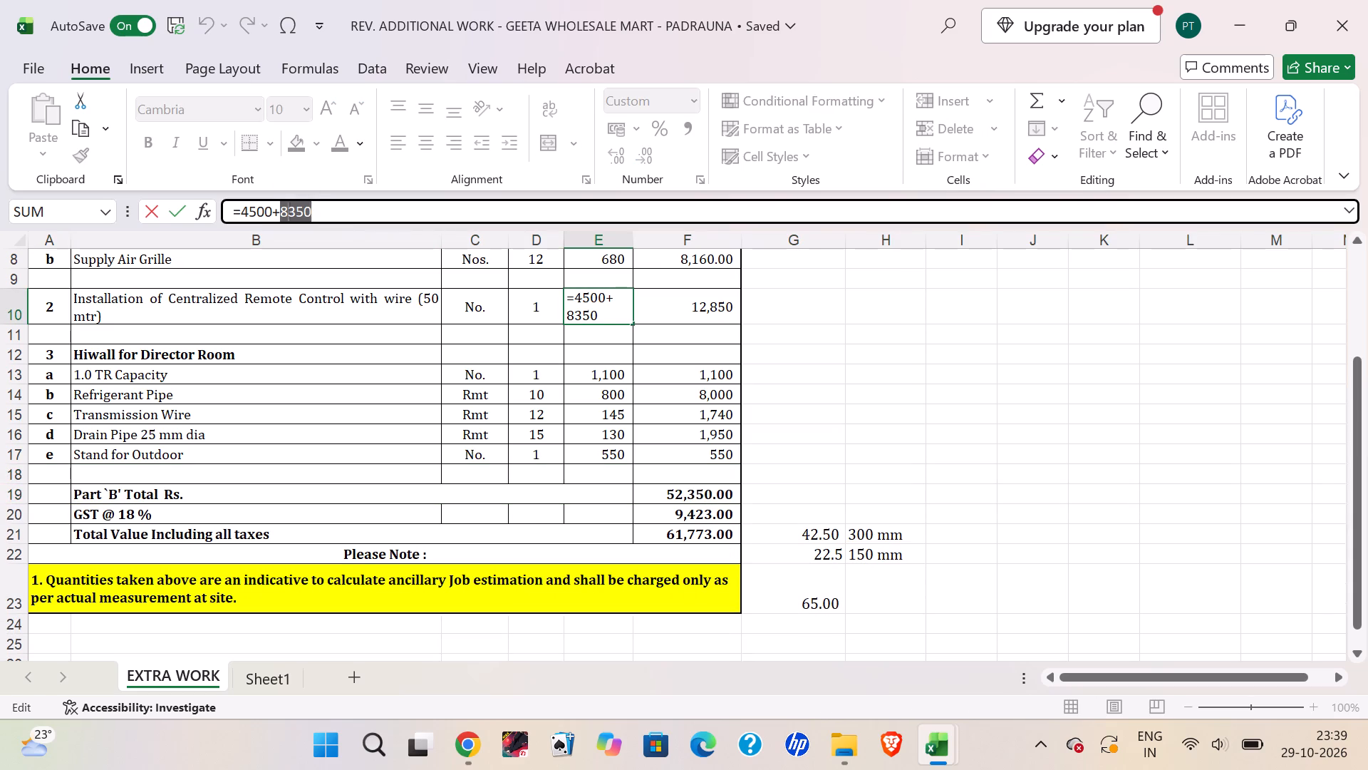
{"action": "type", "text": "120"}
{"action": "key", "text": "shift+asterisk"}
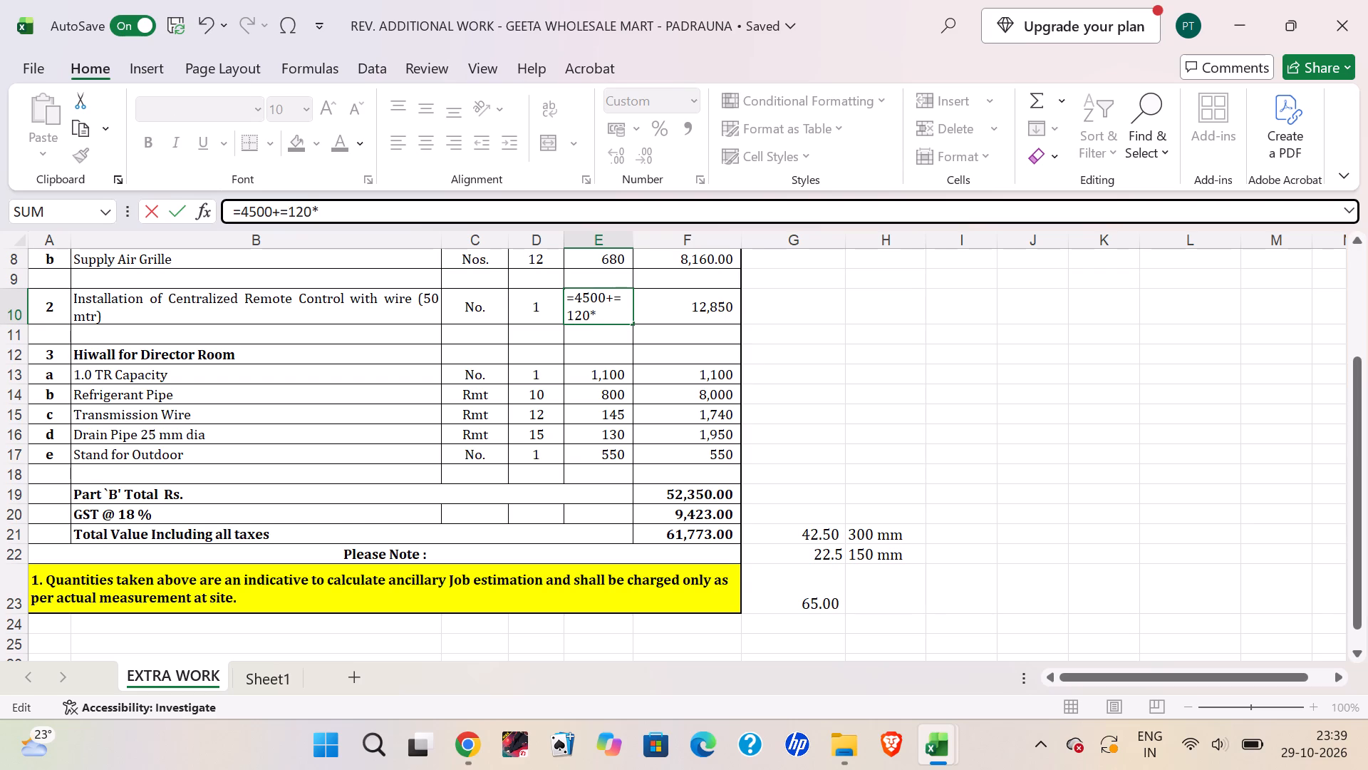
{"action": "type", "text": "50"}
{"action": "key", "text": "Return"}
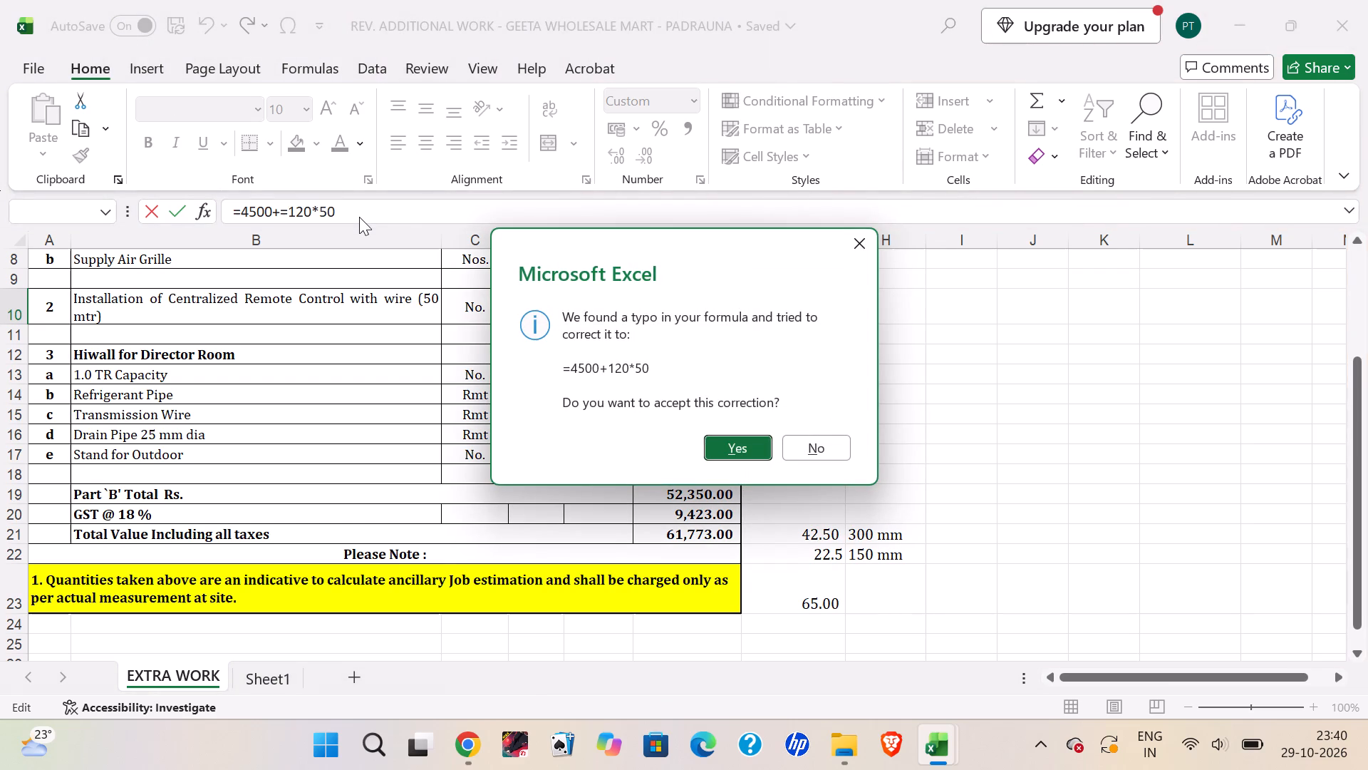
{"action": "key", "text": "Escape"}
{"action": "key", "text": "Escape"}
{"action": "left_click", "coordinate": [287, 204]}
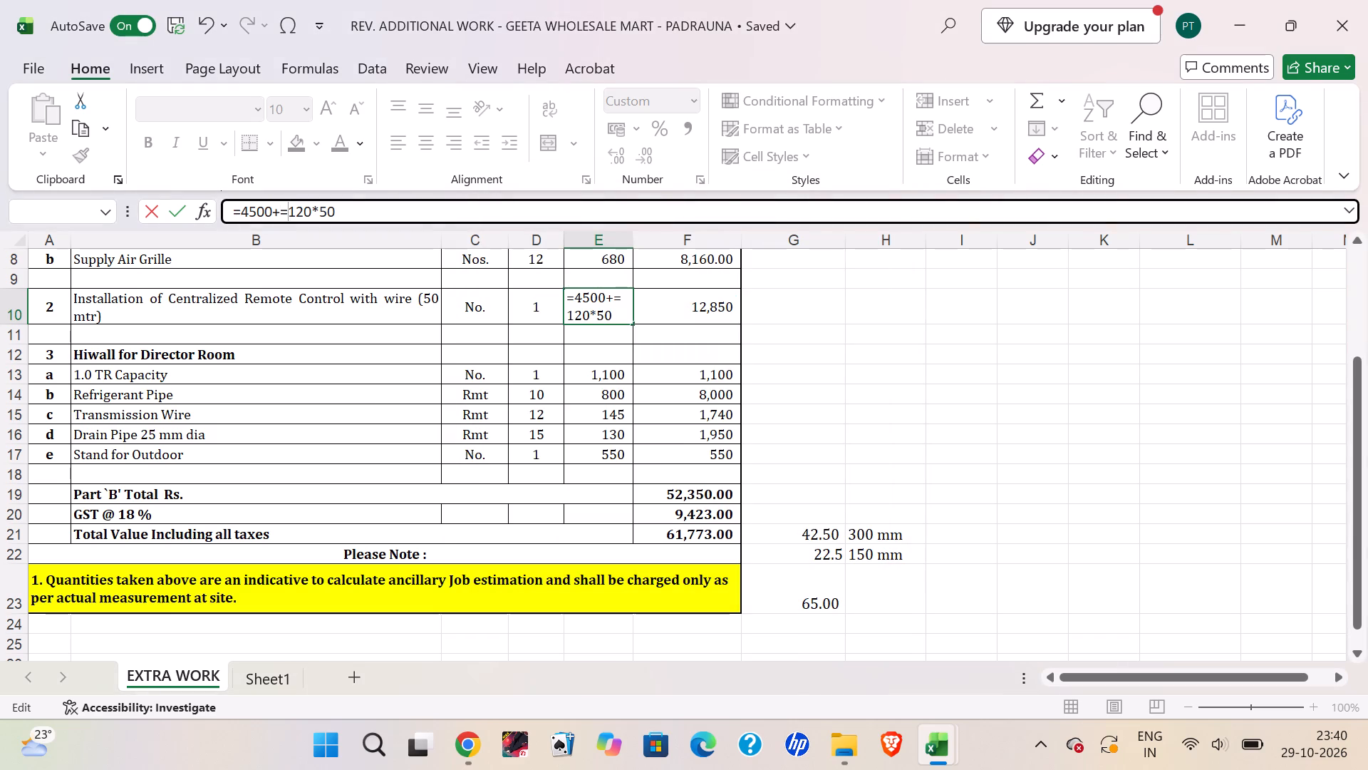
{"action": "key", "text": "BackSpace"}
{"action": "key", "text": "Return"}
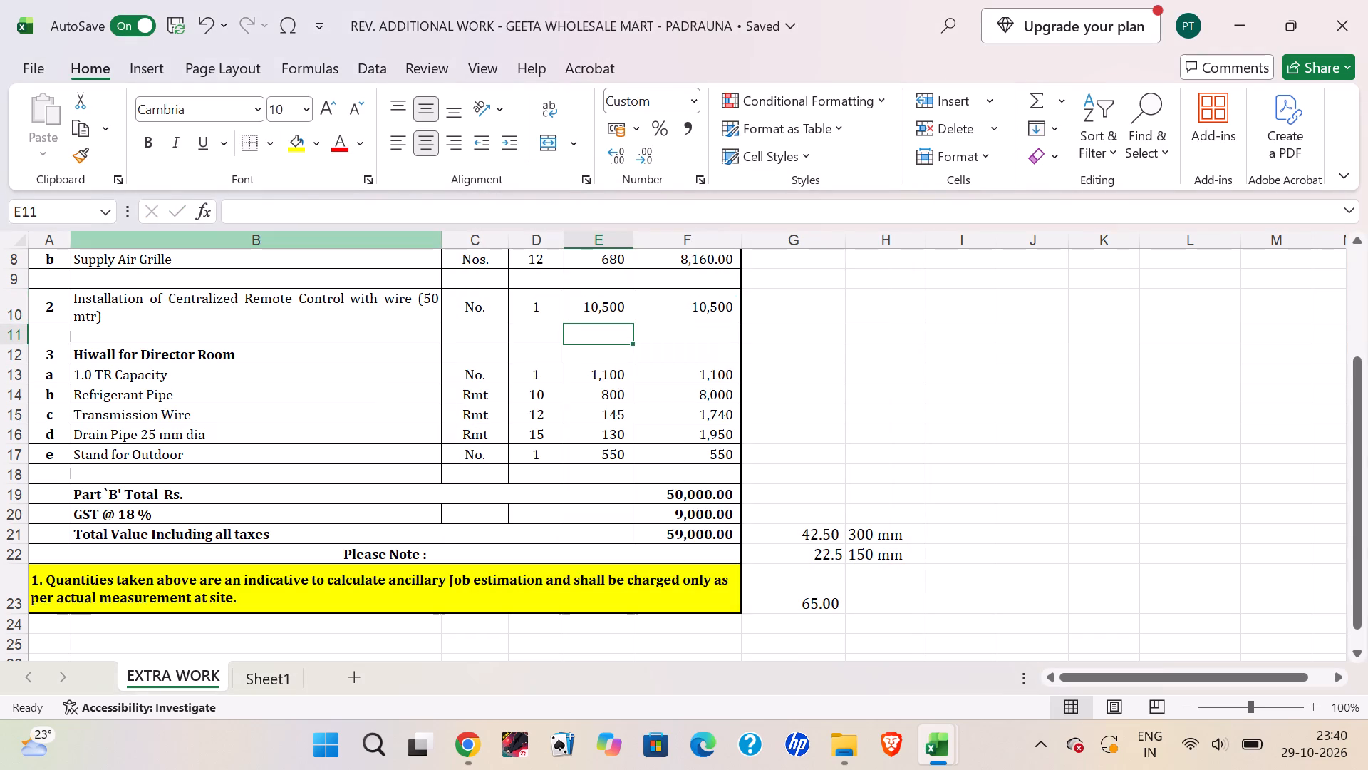
Review the remote control rate formula and the extra work items, rates and totals on the sheet.
{"action": "left_click", "coordinate": [584, 319]}
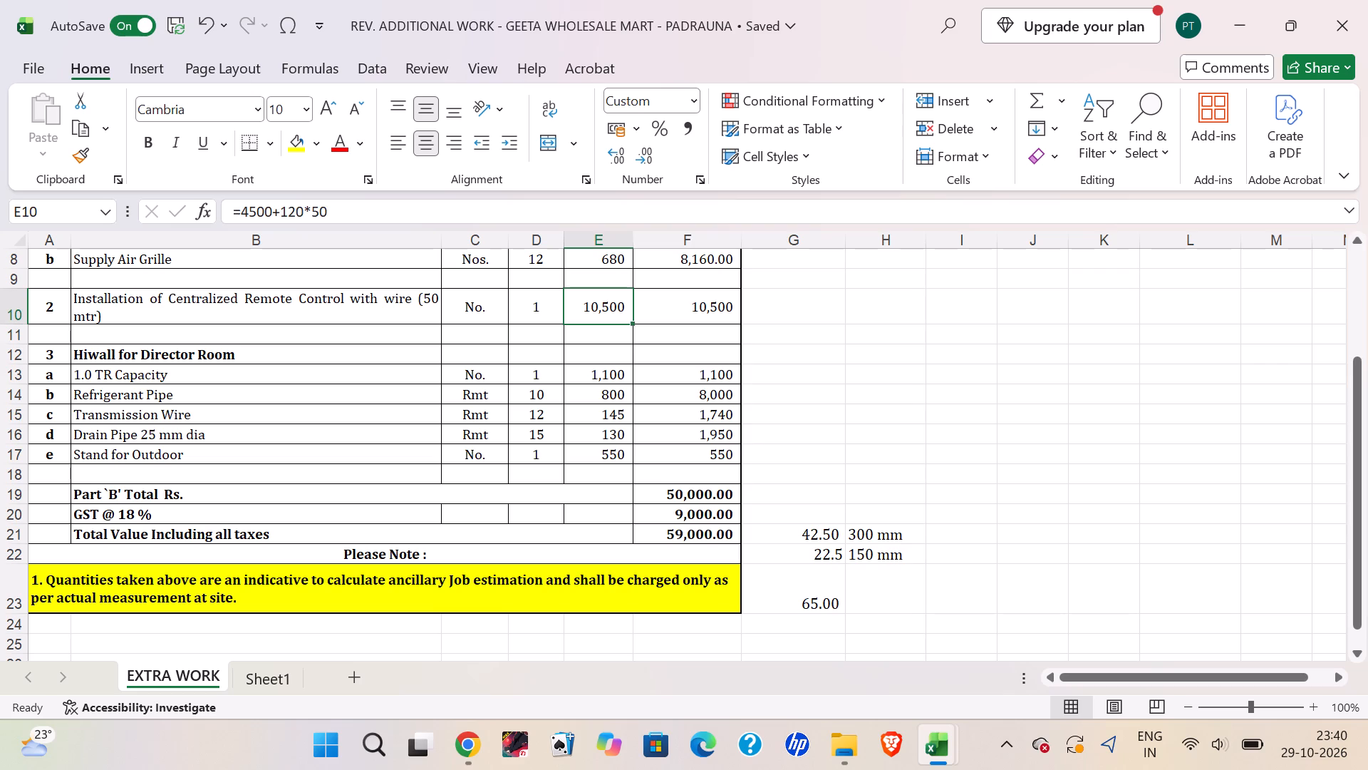
{"action": "scroll", "coordinate": [584, 457], "scroll_direction": "up", "scroll_amount": 1}
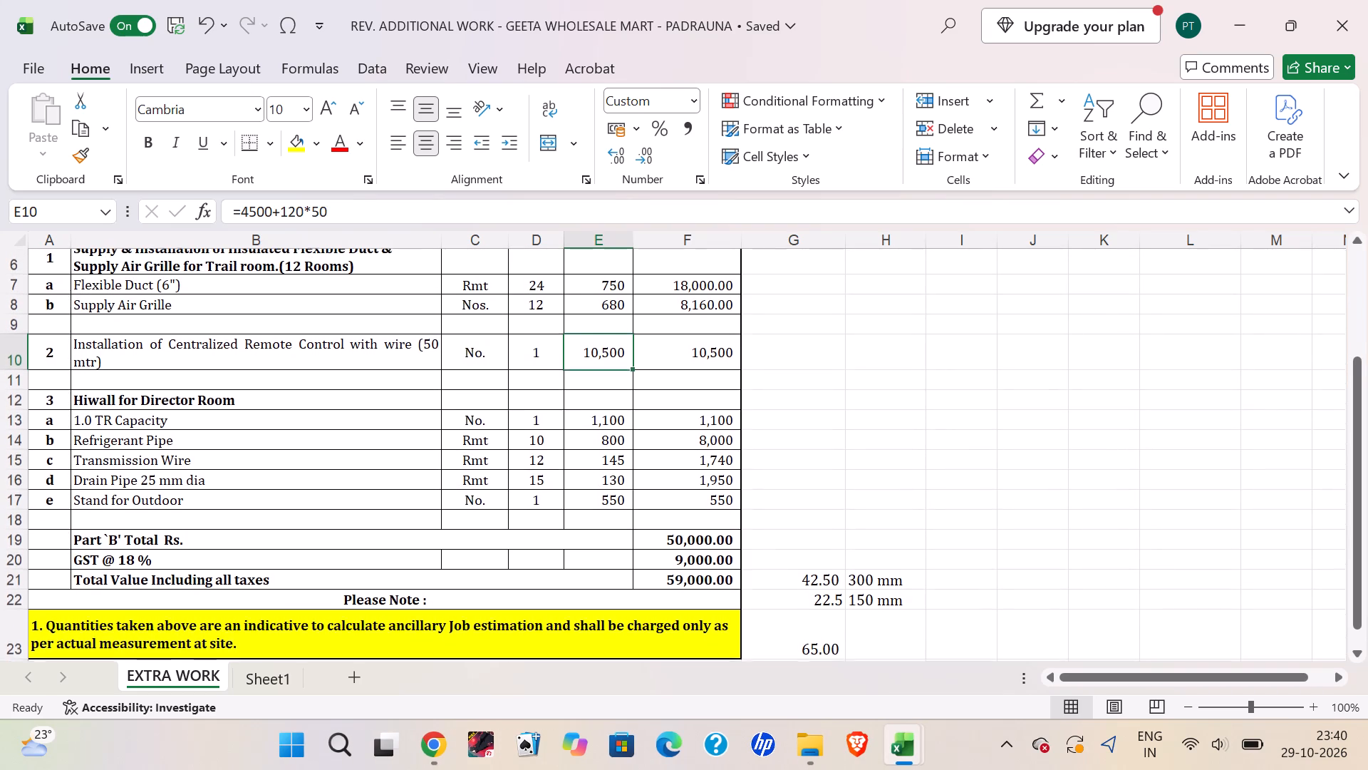
{"action": "scroll", "coordinate": [584, 457], "scroll_direction": "up", "scroll_amount": 1}
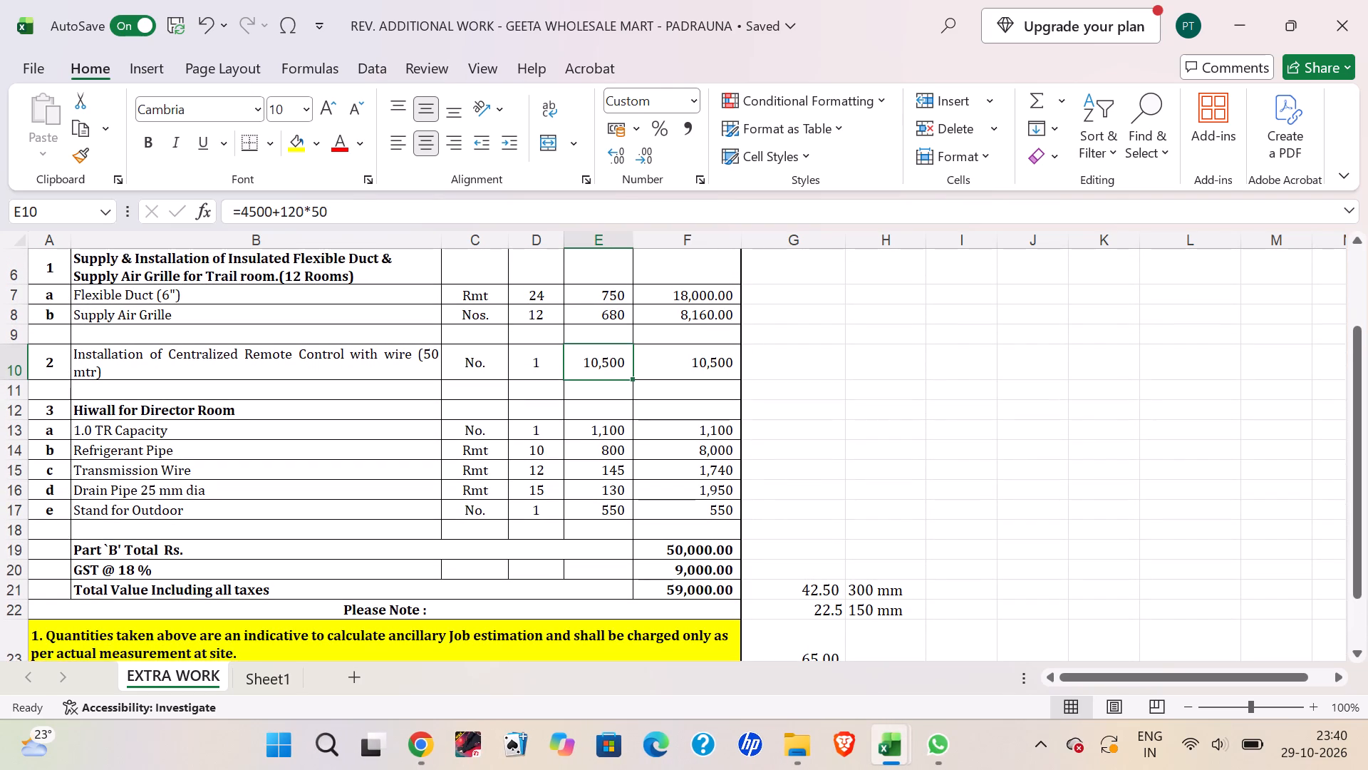
{"action": "scroll", "coordinate": [709, 482], "scroll_direction": "up", "scroll_amount": 1}
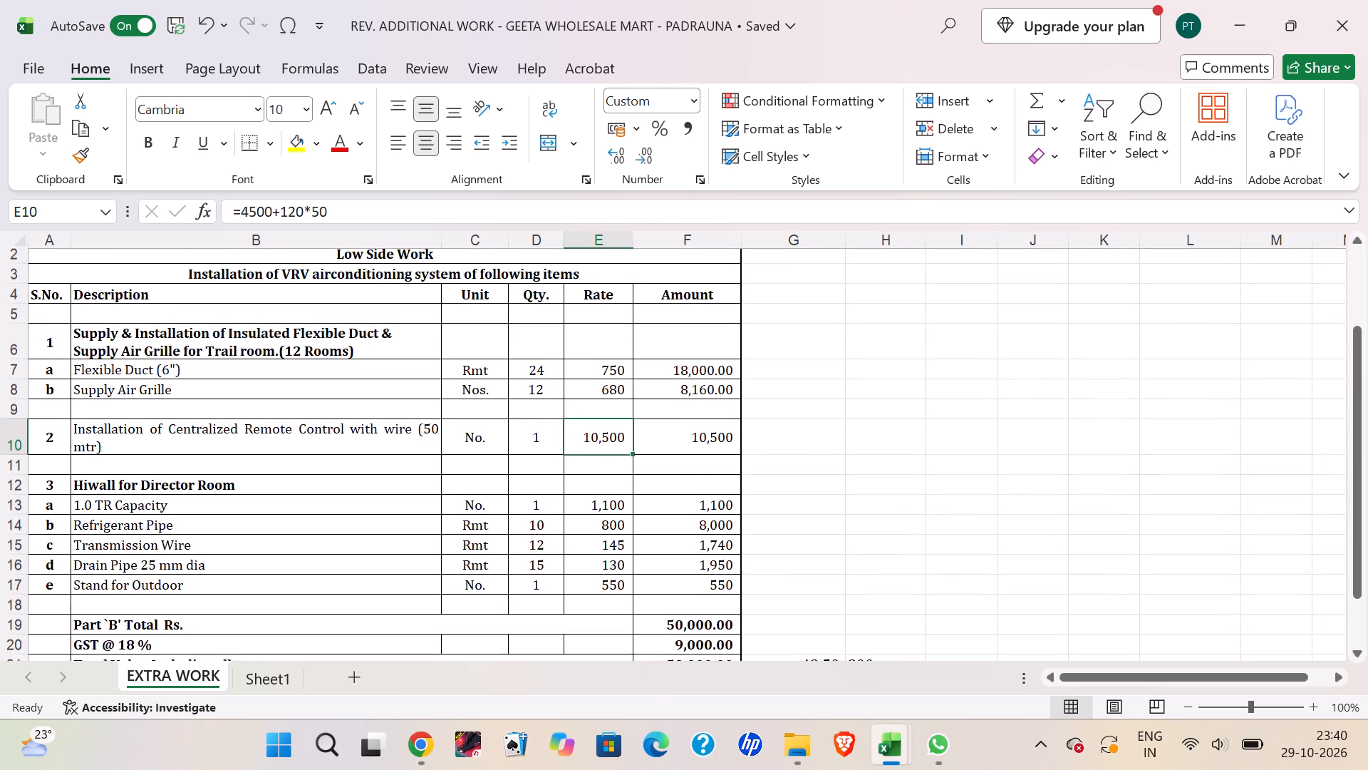
{"action": "scroll", "coordinate": [709, 482], "scroll_direction": "up", "scroll_amount": 1}
{"action": "scroll", "coordinate": [709, 482], "scroll_direction": "down", "scroll_amount": 1}
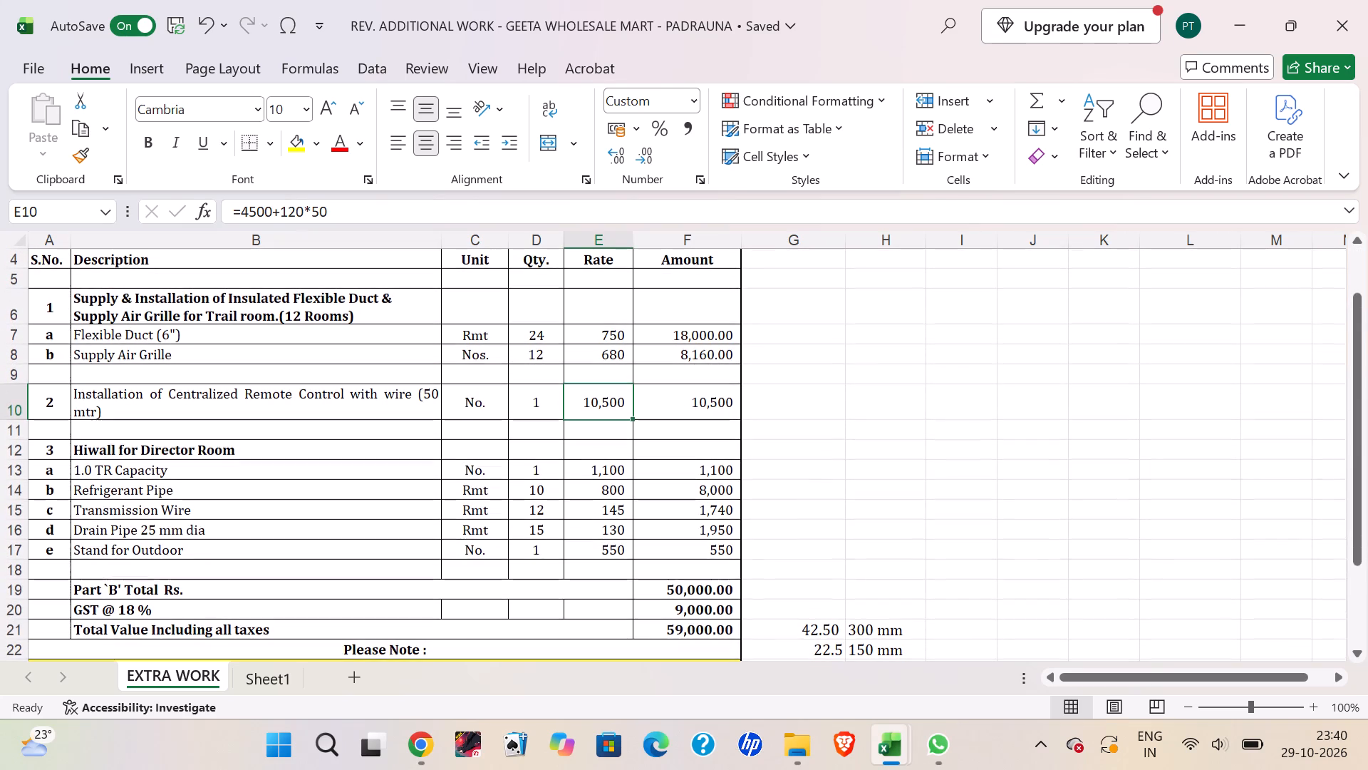
{"action": "scroll", "coordinate": [709, 482], "scroll_direction": "down", "scroll_amount": 1}
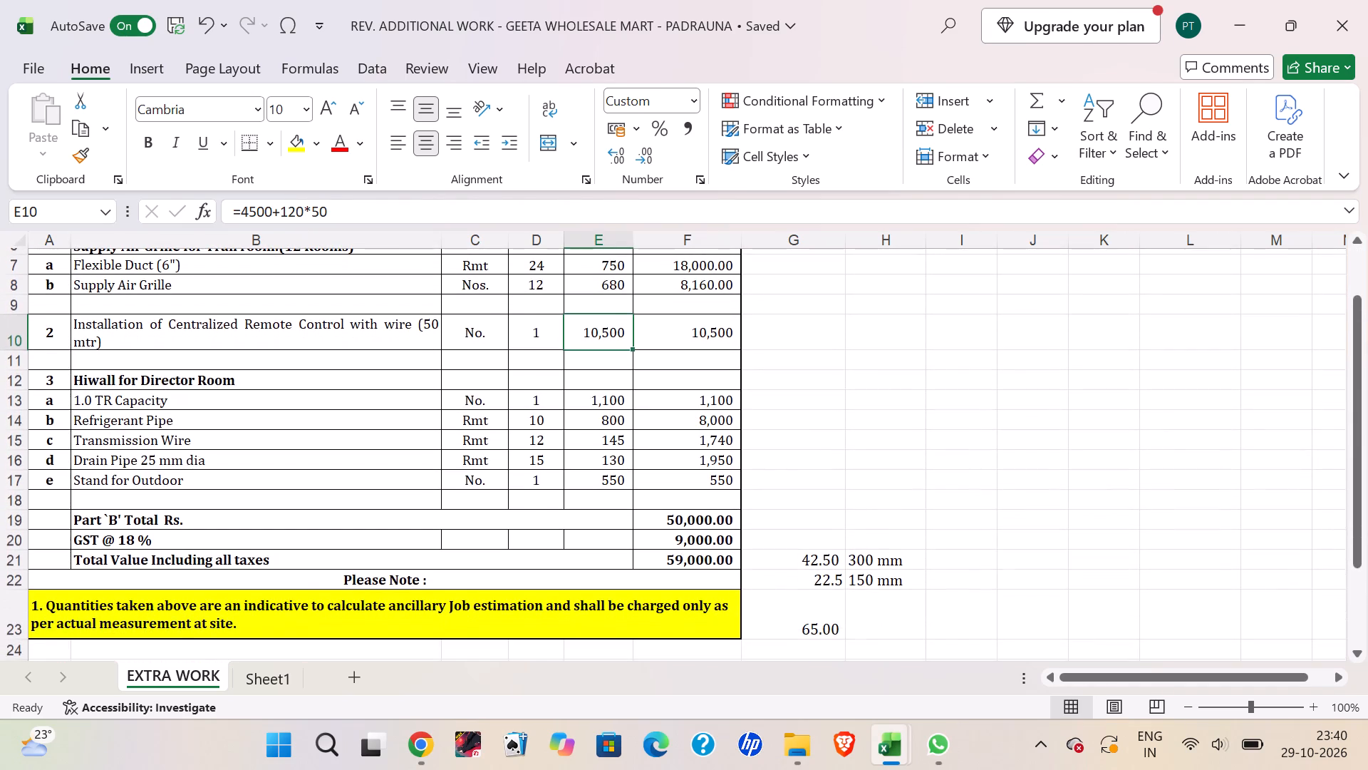
{"action": "scroll", "coordinate": [709, 482], "scroll_direction": "down", "scroll_amount": 1}
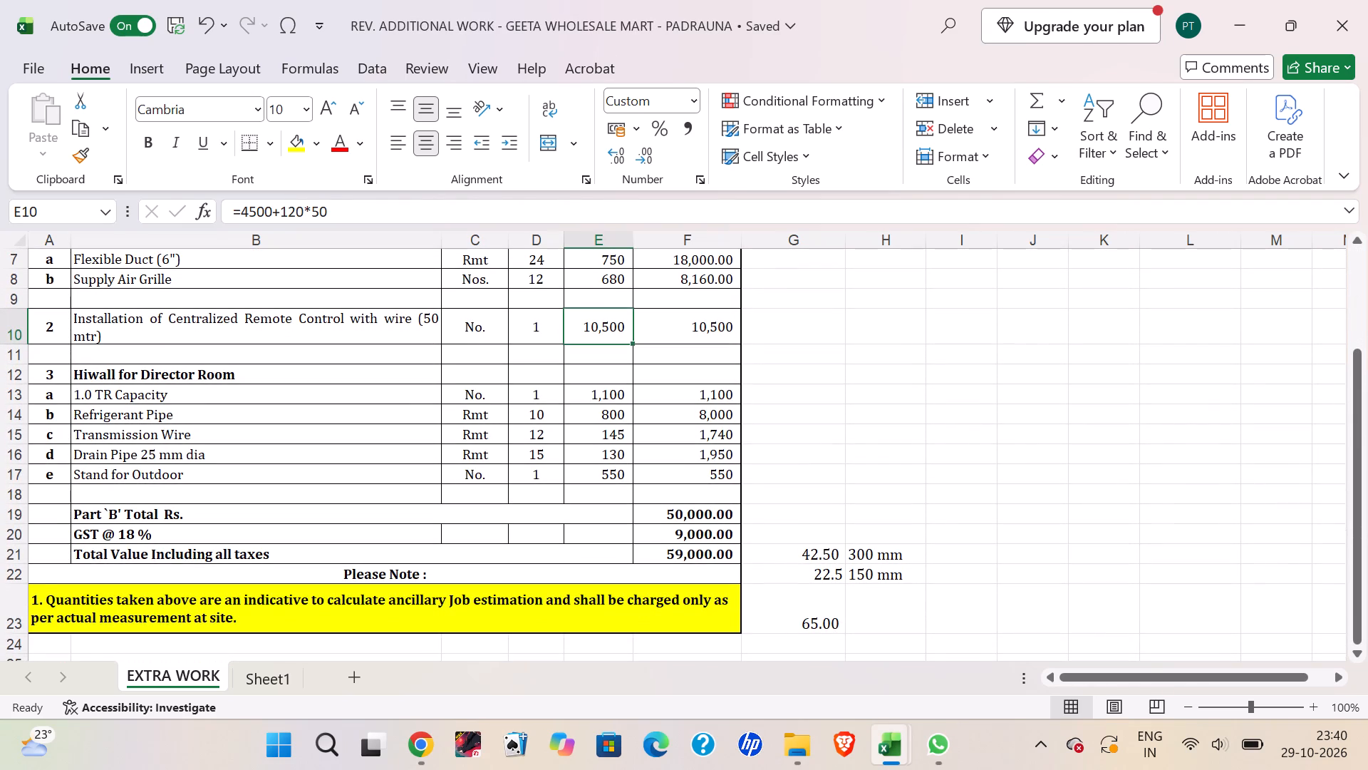
{"action": "scroll", "coordinate": [632, 466], "scroll_direction": "up", "scroll_amount": 1}
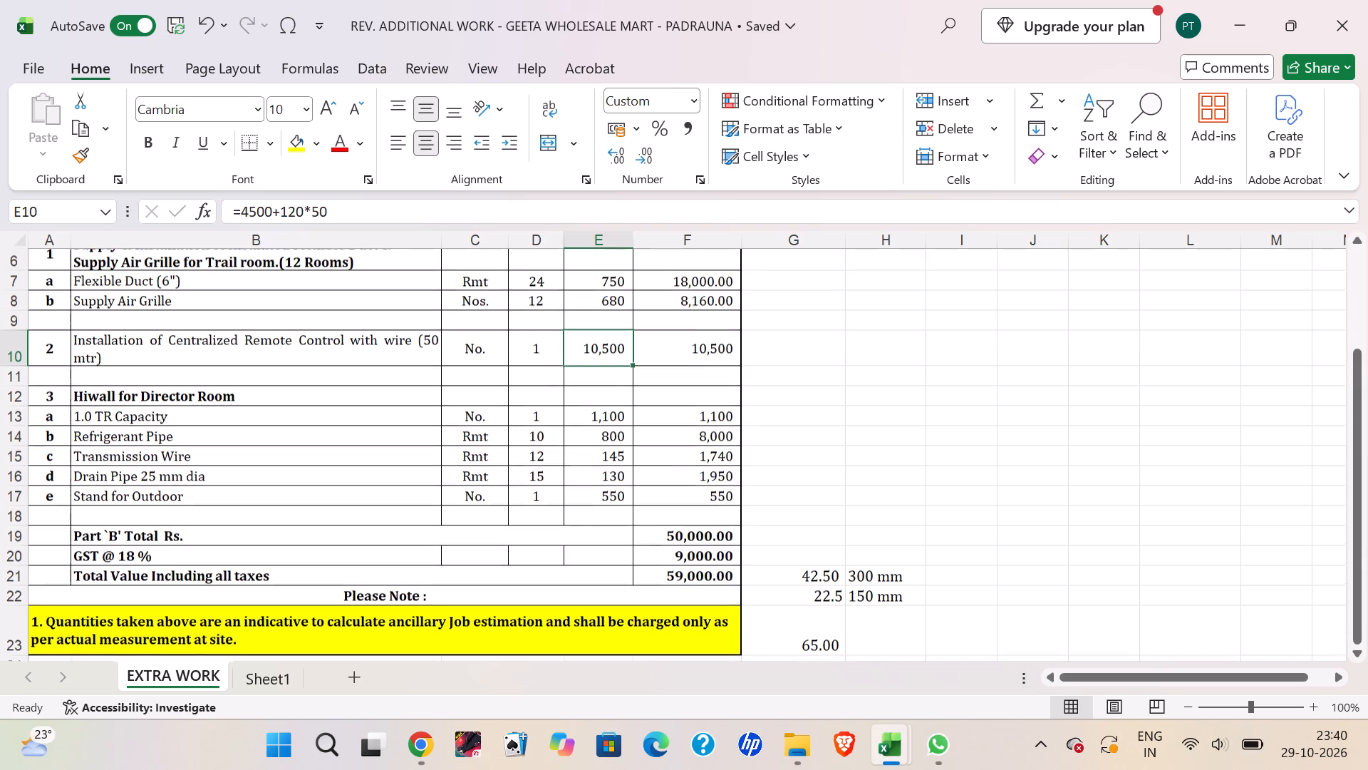
{"action": "scroll", "coordinate": [632, 466], "scroll_direction": "up", "scroll_amount": 1}
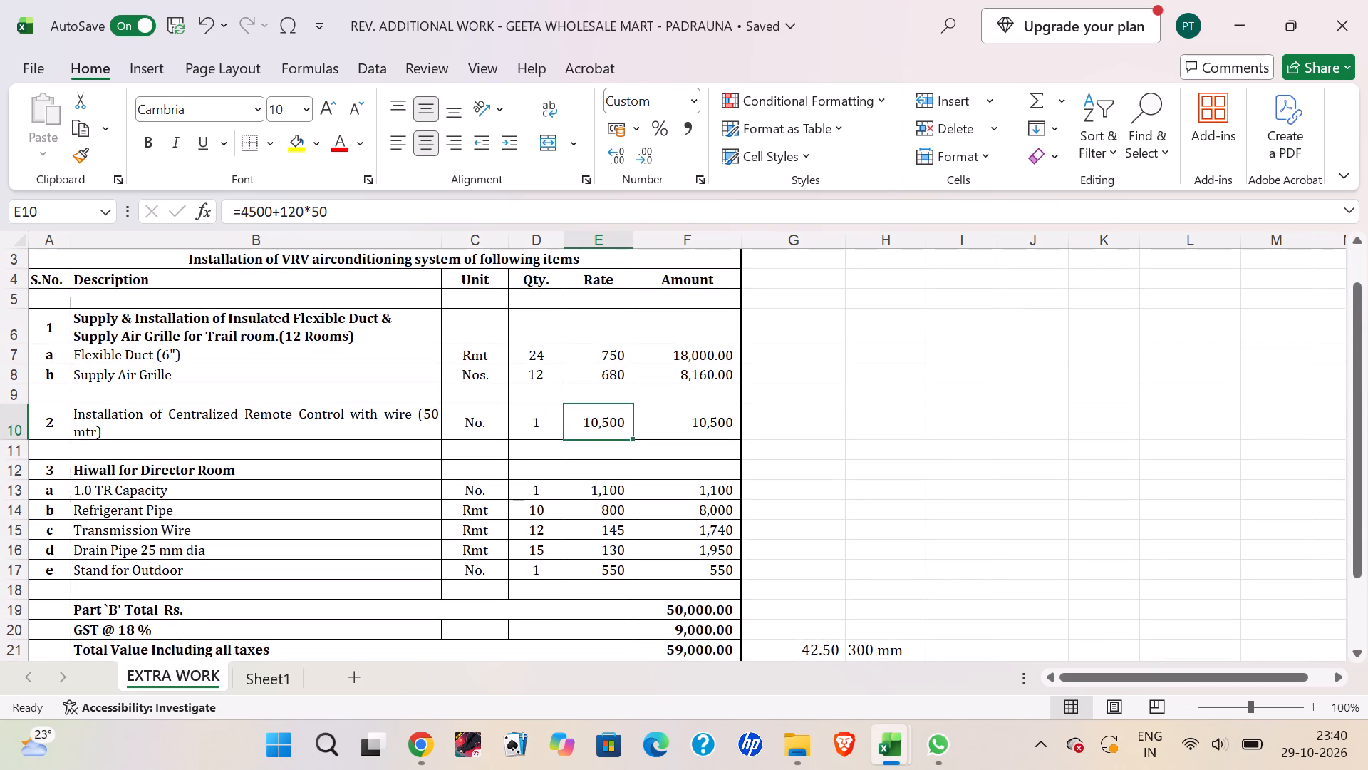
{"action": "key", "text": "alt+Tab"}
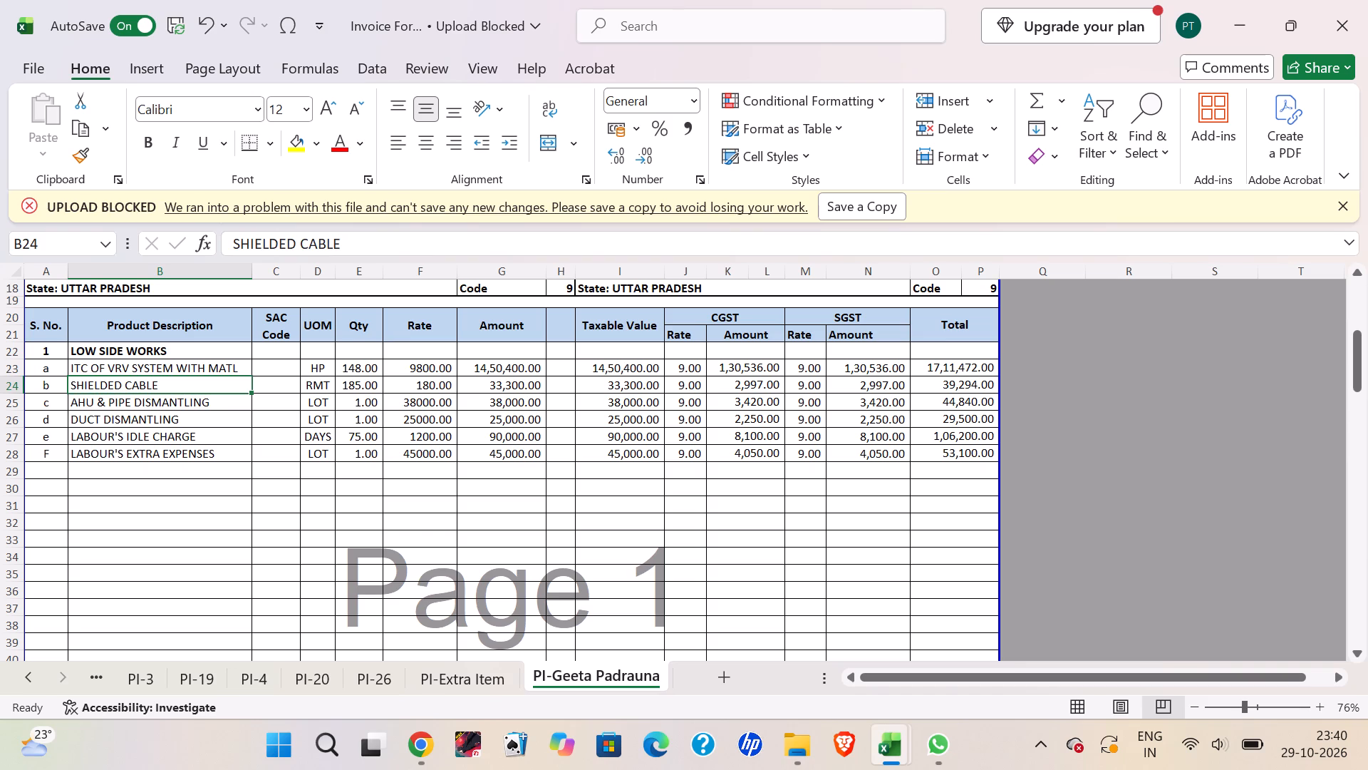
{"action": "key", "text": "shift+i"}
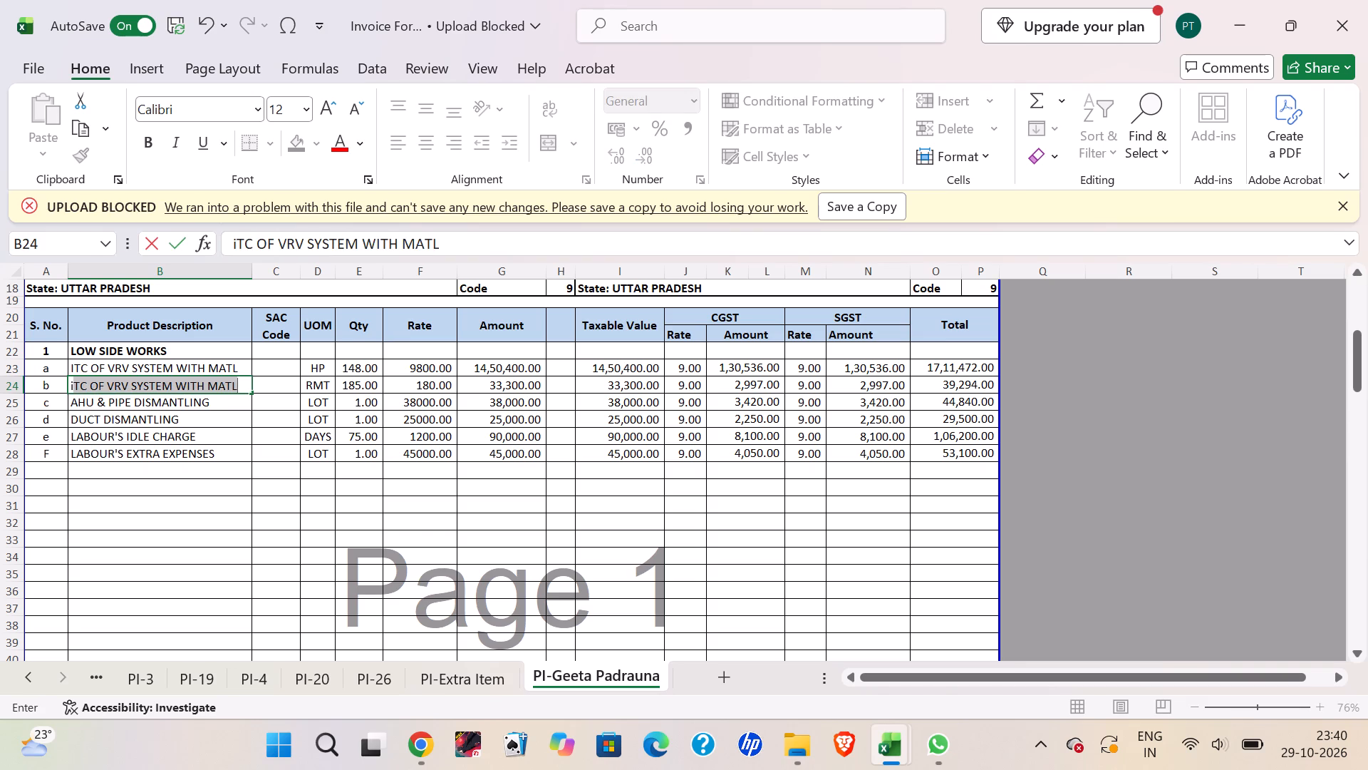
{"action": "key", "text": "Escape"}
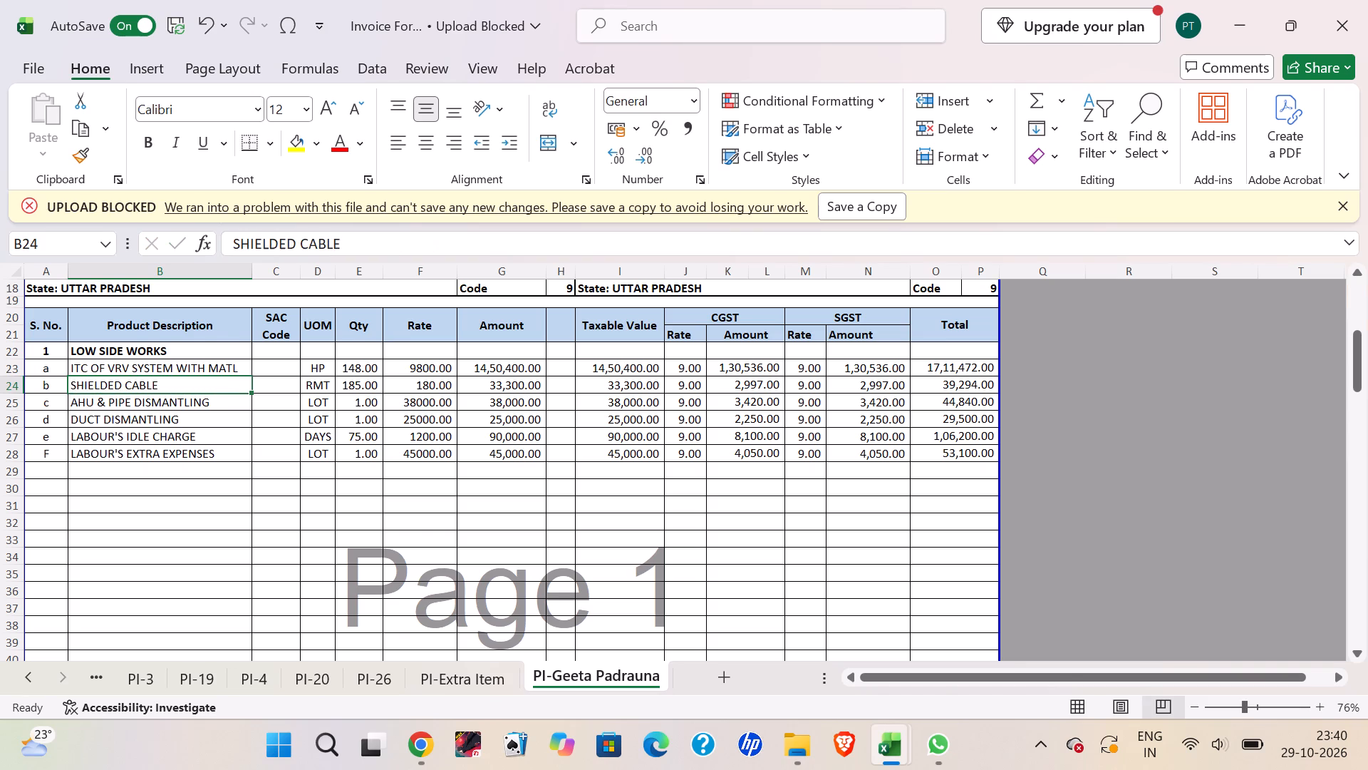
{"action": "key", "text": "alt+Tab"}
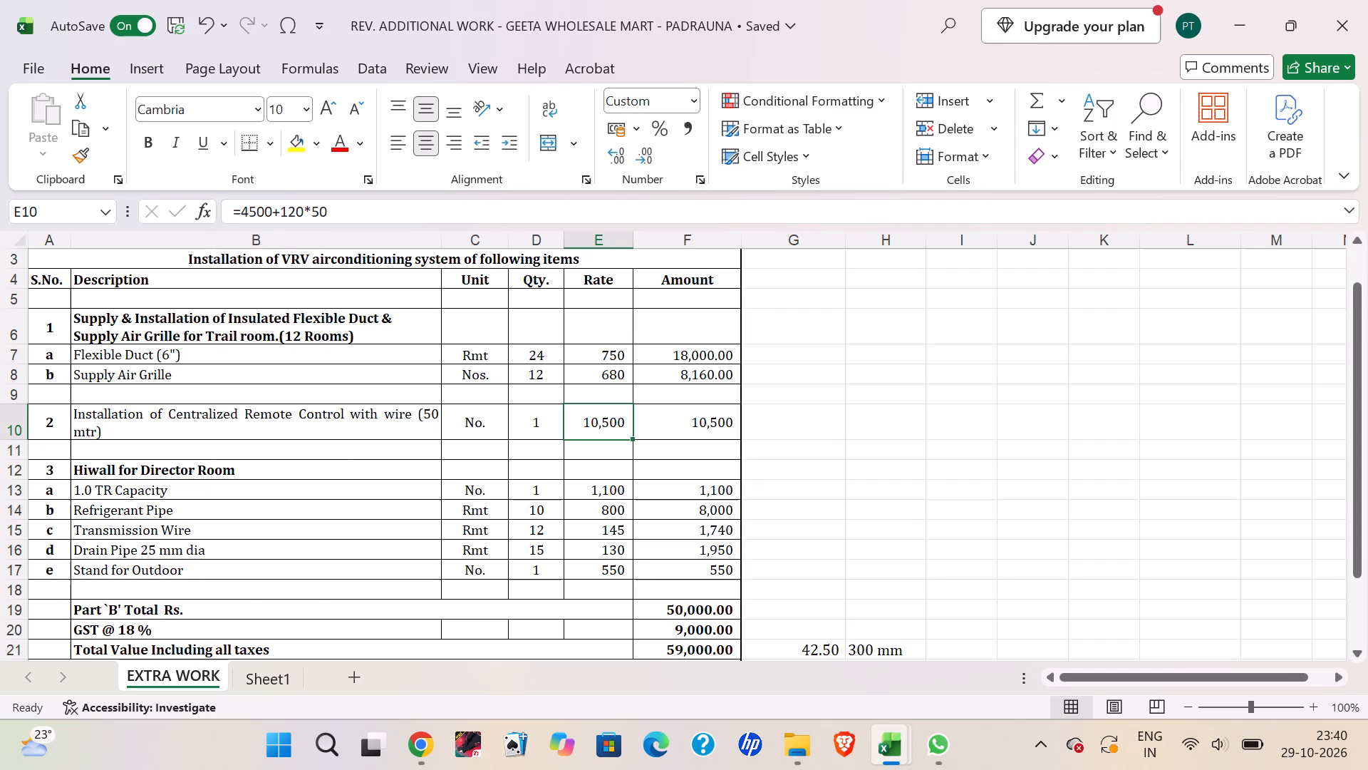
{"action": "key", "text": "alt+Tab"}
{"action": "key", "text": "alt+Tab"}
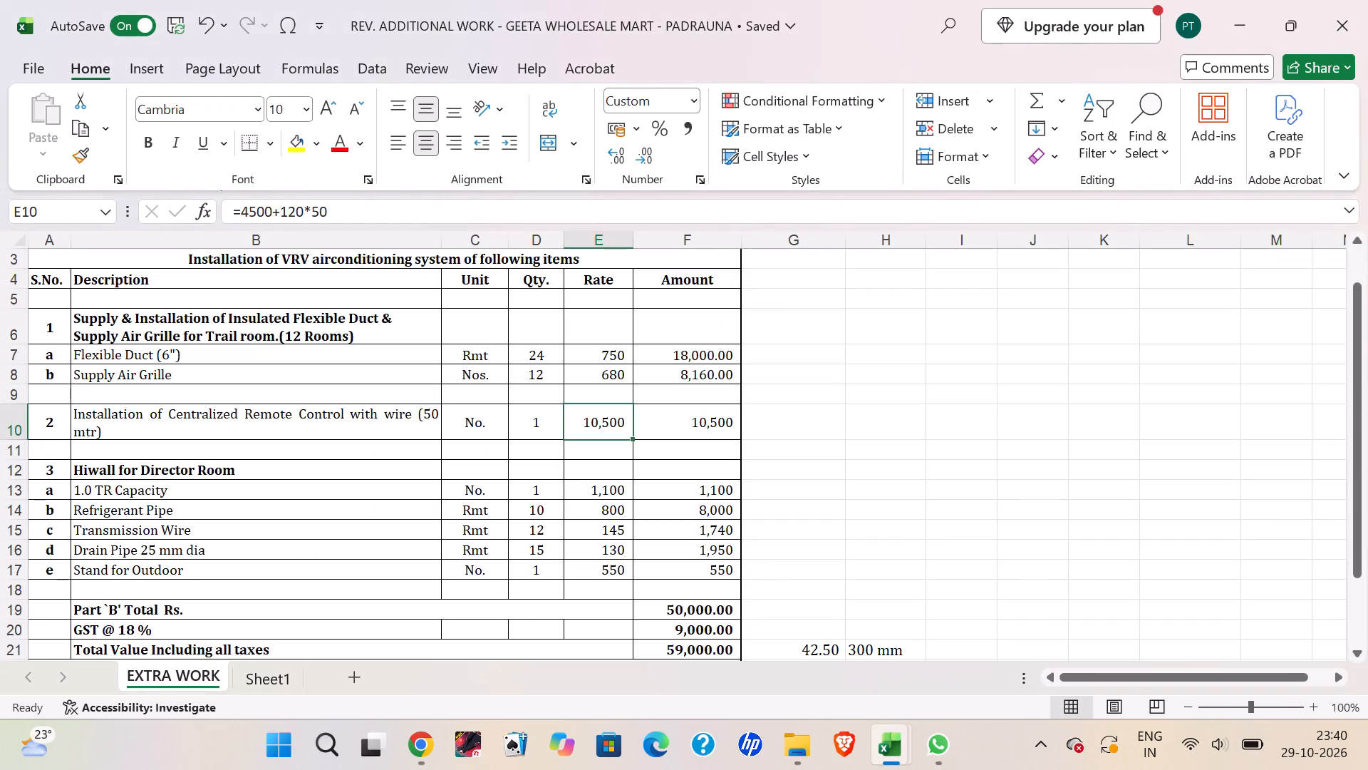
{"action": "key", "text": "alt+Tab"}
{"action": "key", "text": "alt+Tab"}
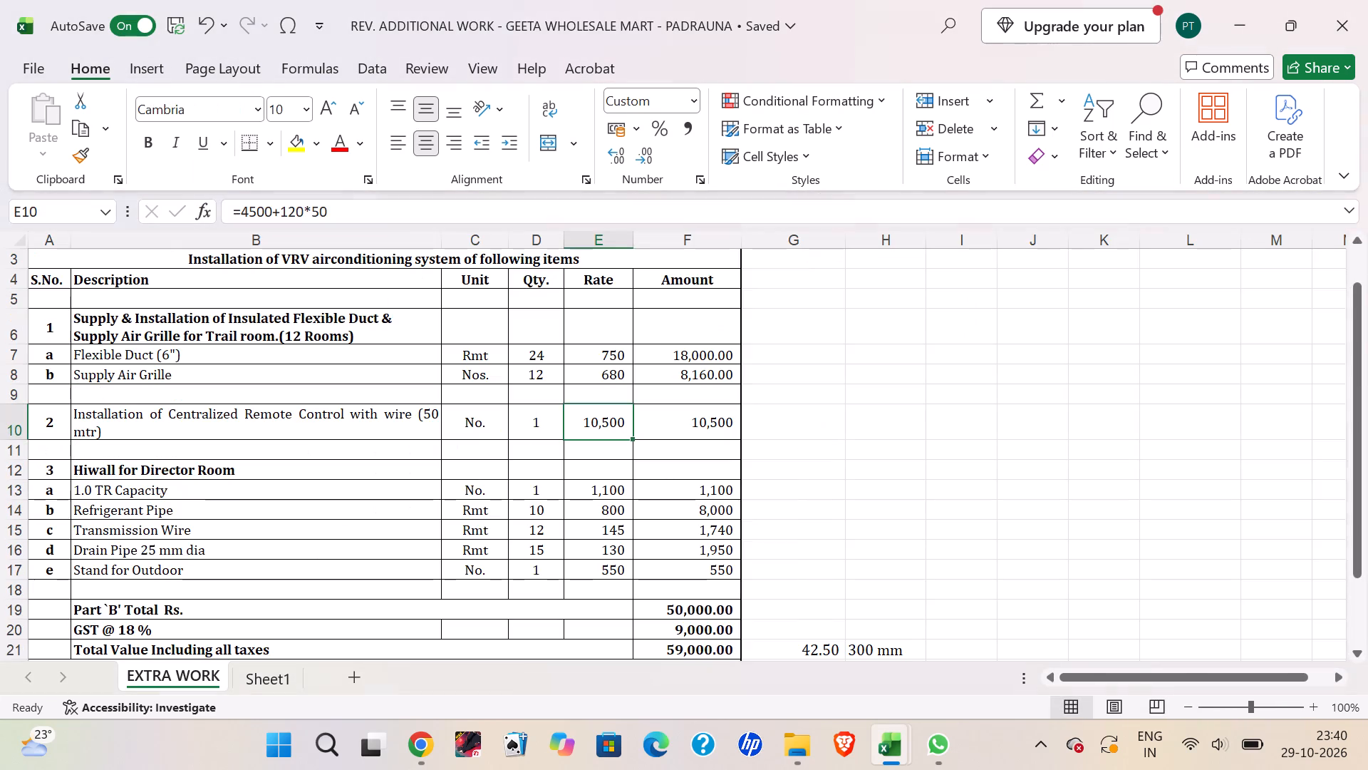
Switch to the invoice workbook and replace item b's description under LOW SIDE WORKS with SITC OF INS. FLEXIBLE DUCT.
{"action": "key", "text": "alt+Tab"}
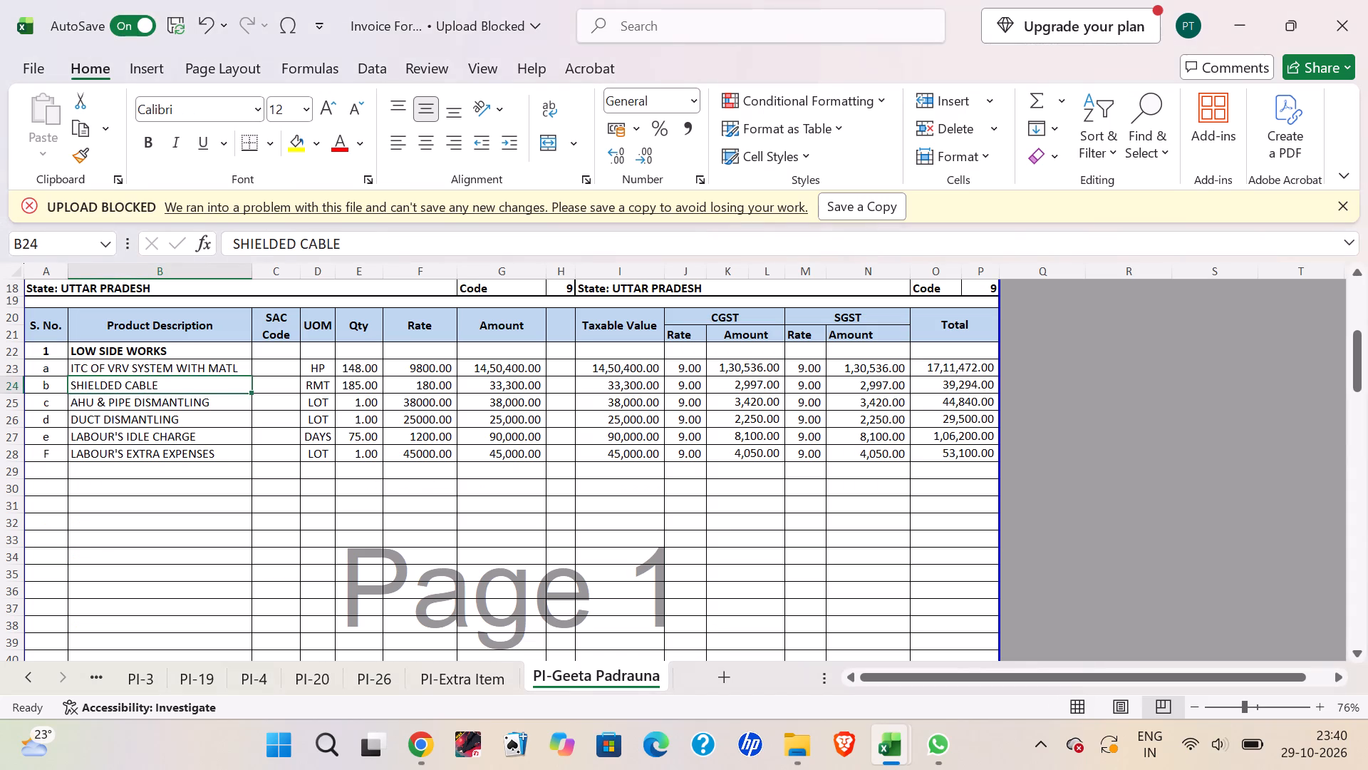
{"action": "type", "text": "sitc"}
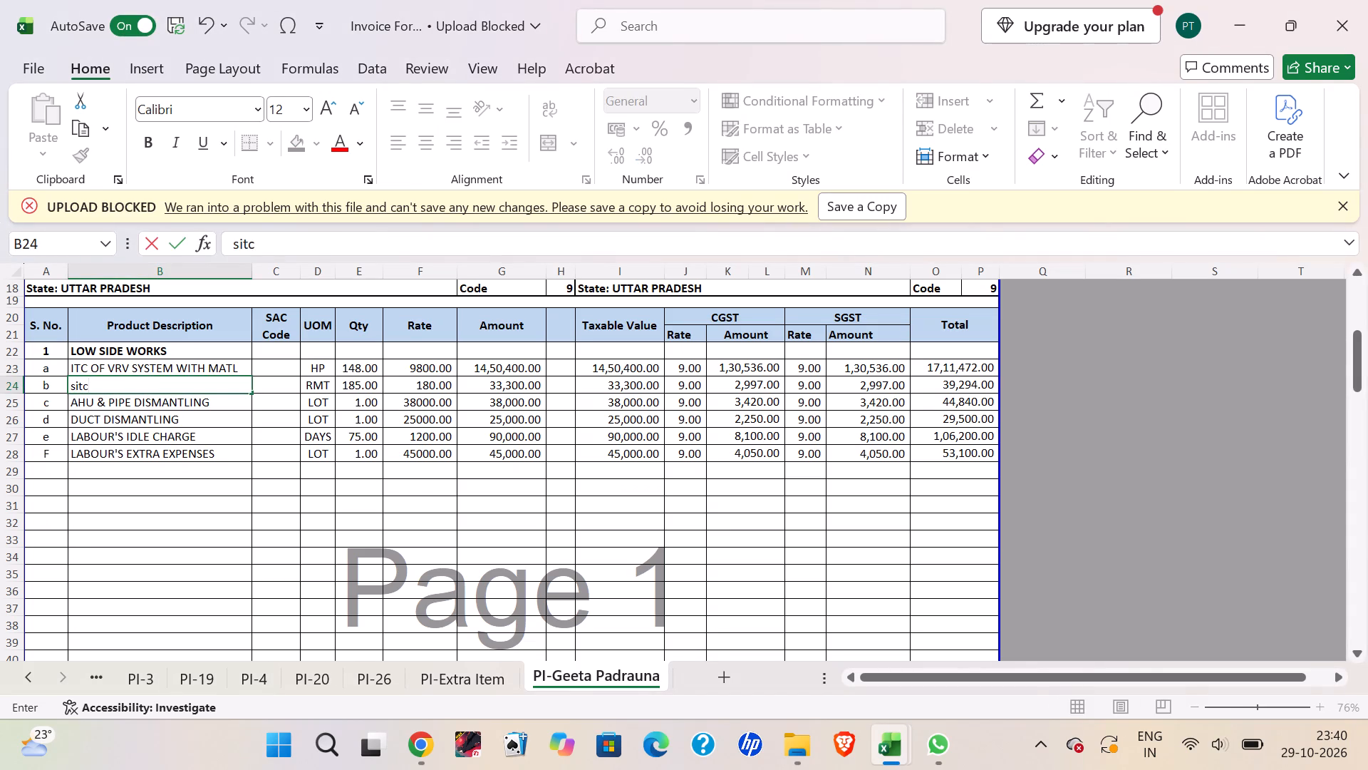
{"action": "key", "text": "BackSpace"}
{"action": "key", "text": "BackSpace"}
{"action": "key", "text": "BackSpace"}
{"action": "key", "text": "BackSpace"}
{"action": "type", "text": "SITC"}
{"action": "key", "text": "space"}
{"action": "type", "text": "OF F"}
{"action": "key", "text": "BackSpace"}
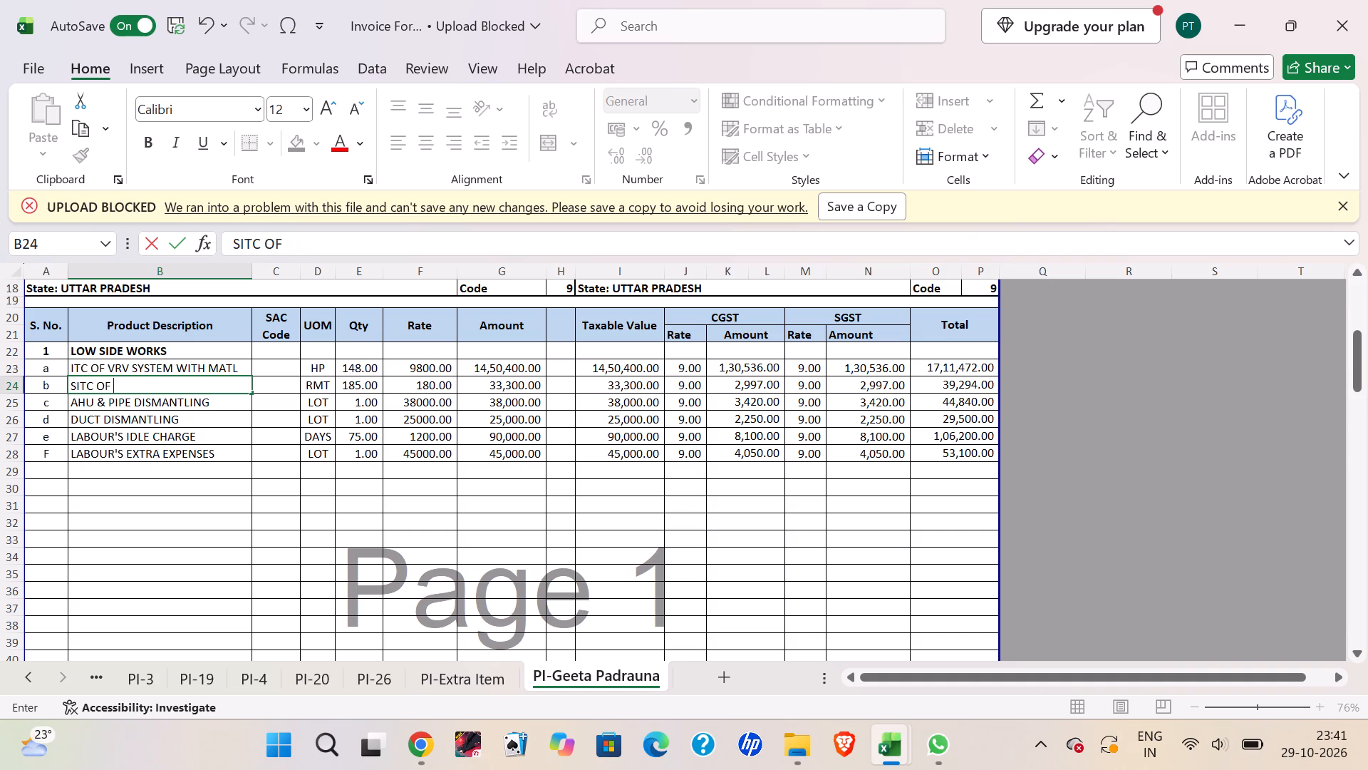
{"action": "type", "text": "INS"}
{"action": "type", "text": ". FLEXIBLE"}
{"action": "key", "text": "space"}
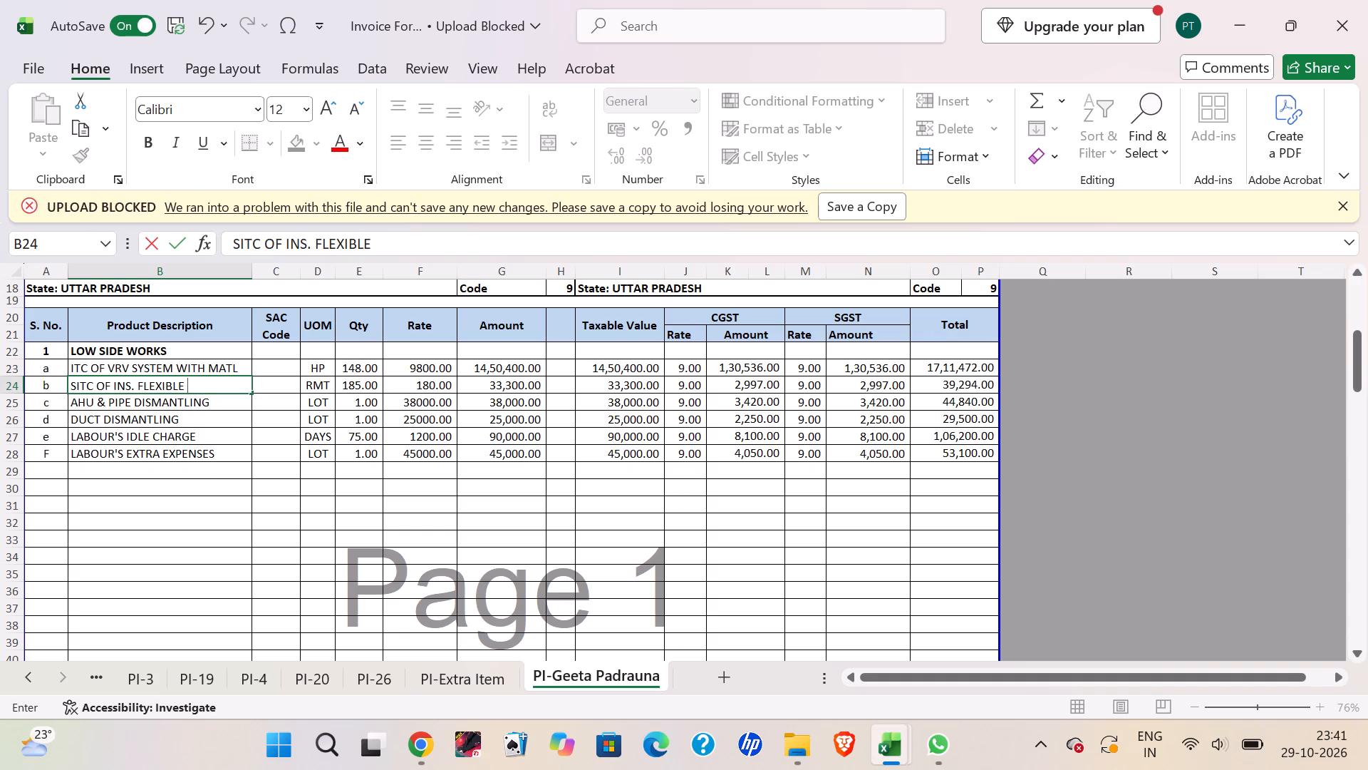
{"action": "type", "text": "DUV"}
{"action": "key", "text": "BackSpace"}
{"action": "type", "text": "CT"}
{"action": "key", "text": "Right"}
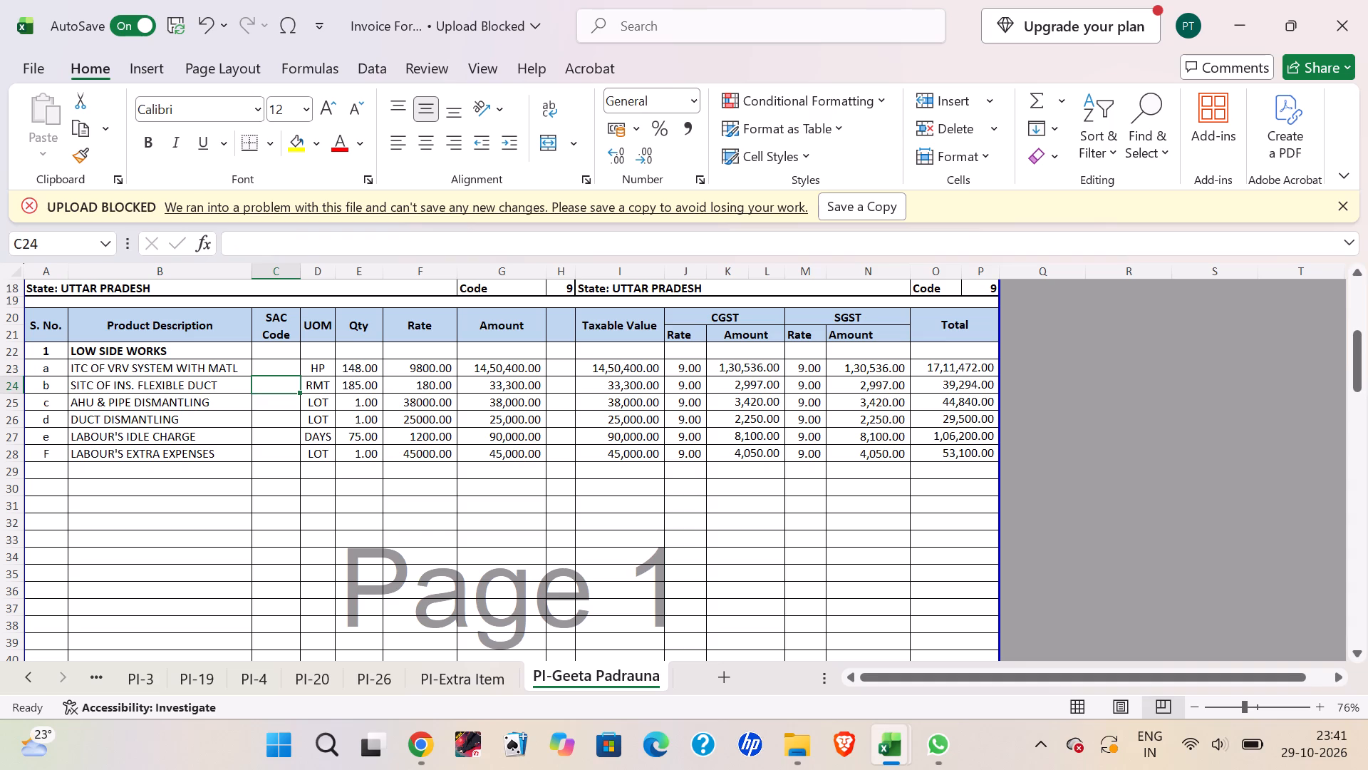
Check the flexible duct row in the additional work workbook and set item b's quantity to 24 and rate to 750.
{"action": "key", "text": "alt+Tab"}
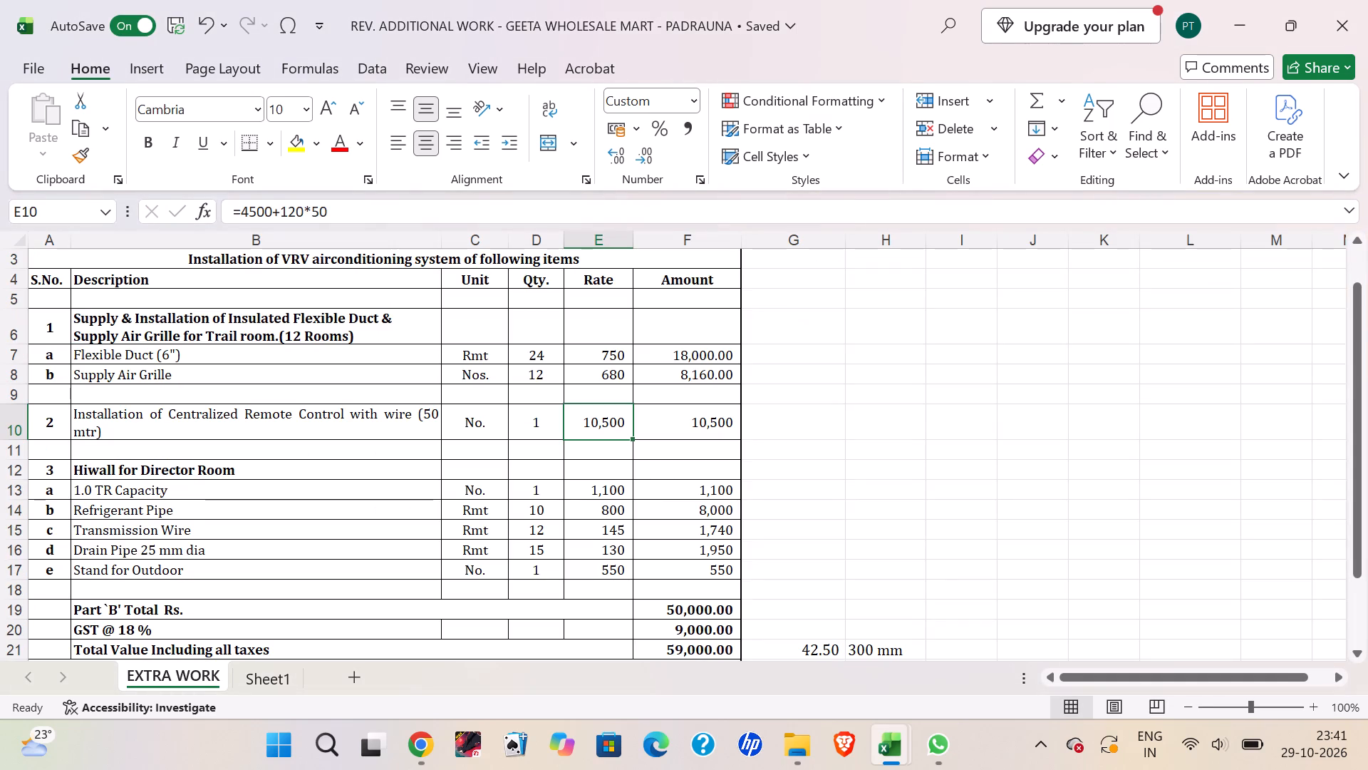
{"action": "key", "text": "alt+Tab"}
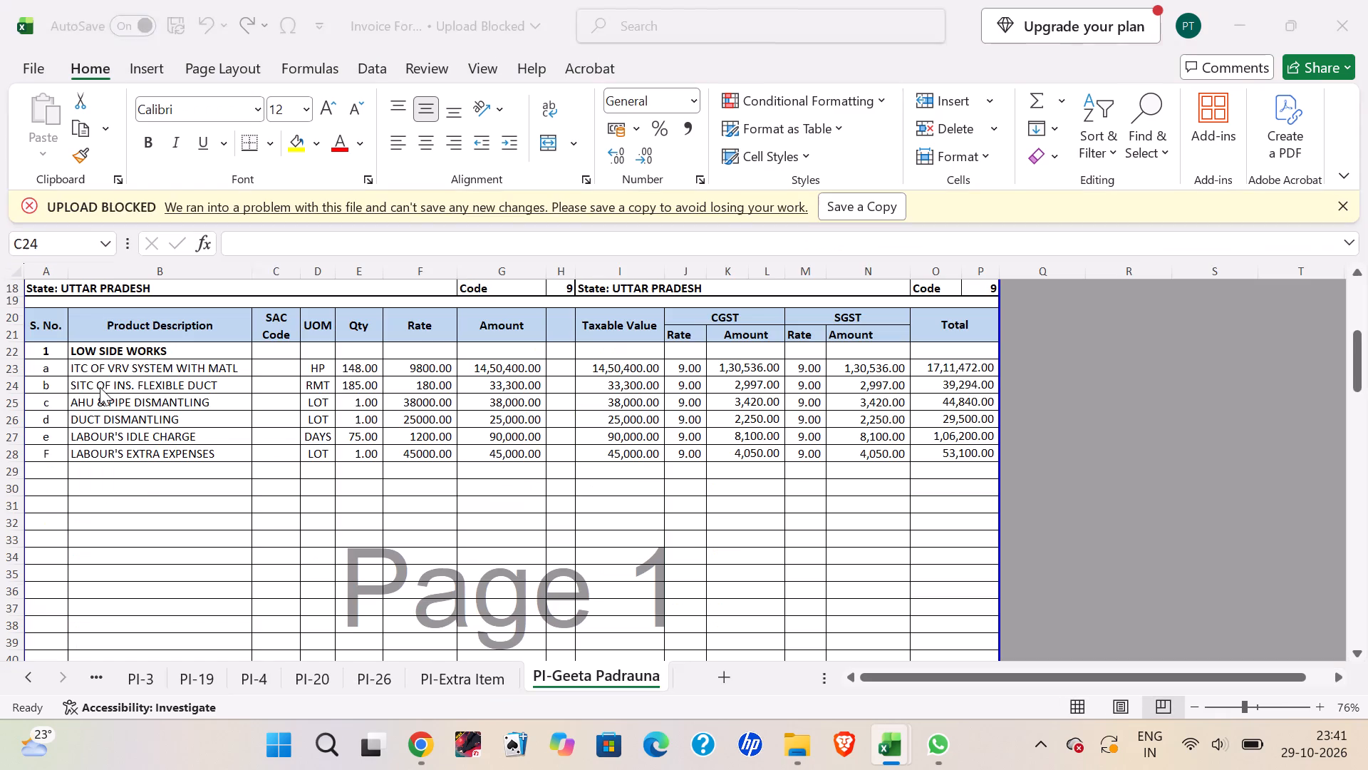
{"action": "key", "text": "alt+Tab"}
{"action": "key", "text": "alt+Tab"}
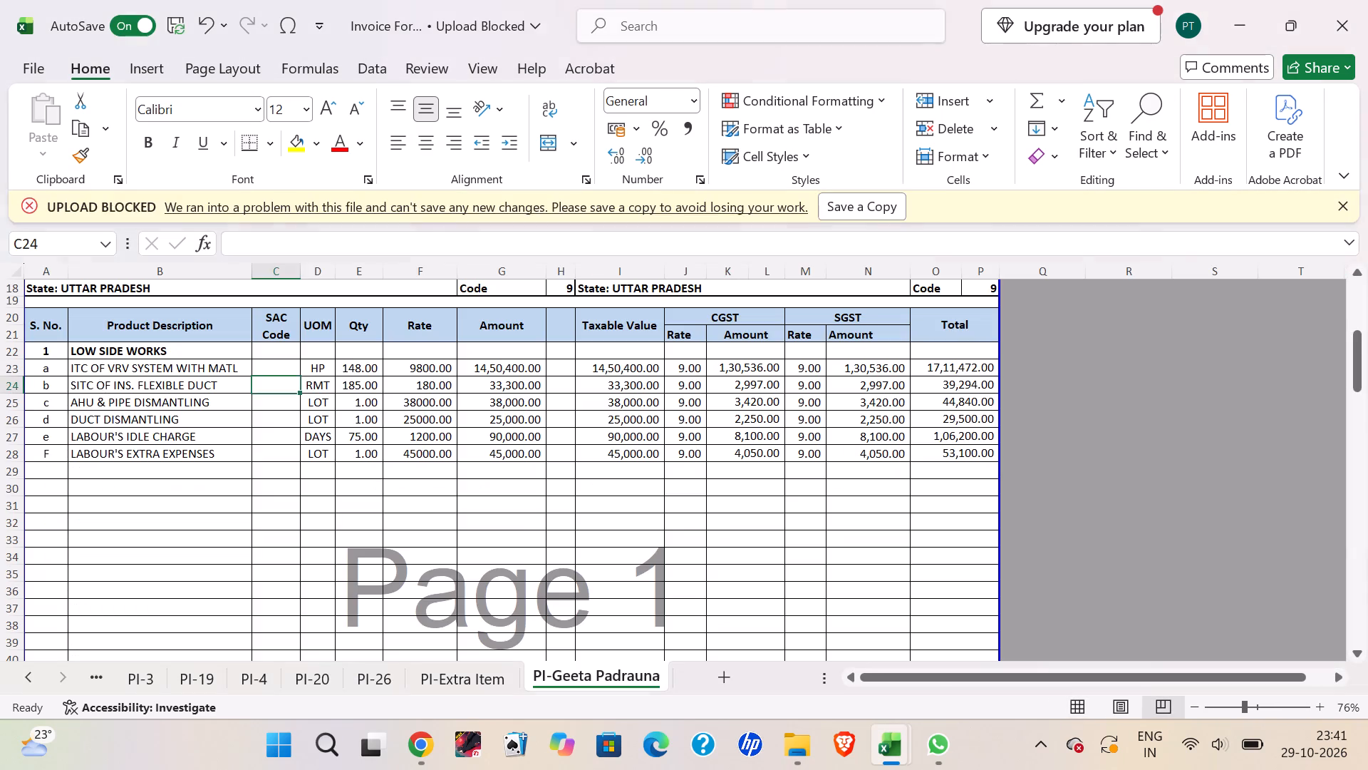
{"action": "key", "text": "alt+Tab"}
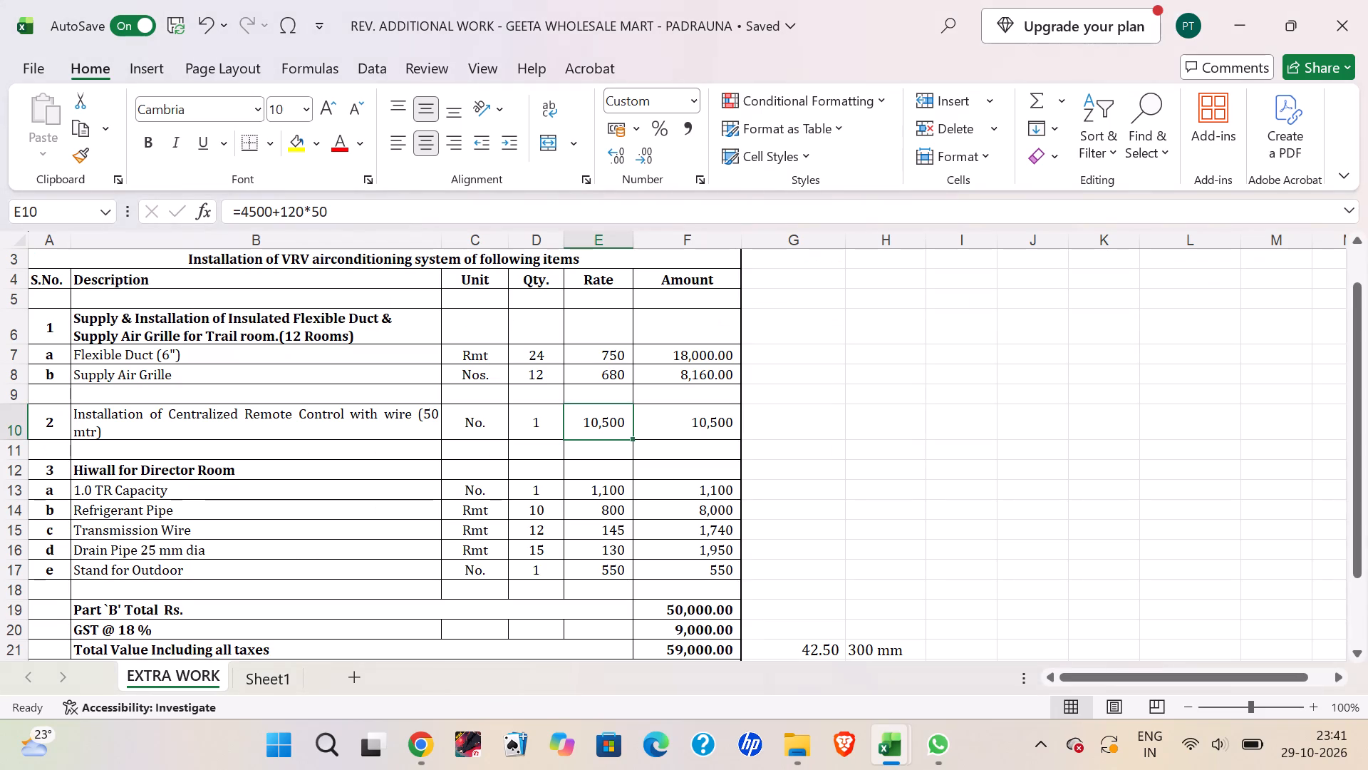
{"action": "key", "text": "alt+Tab"}
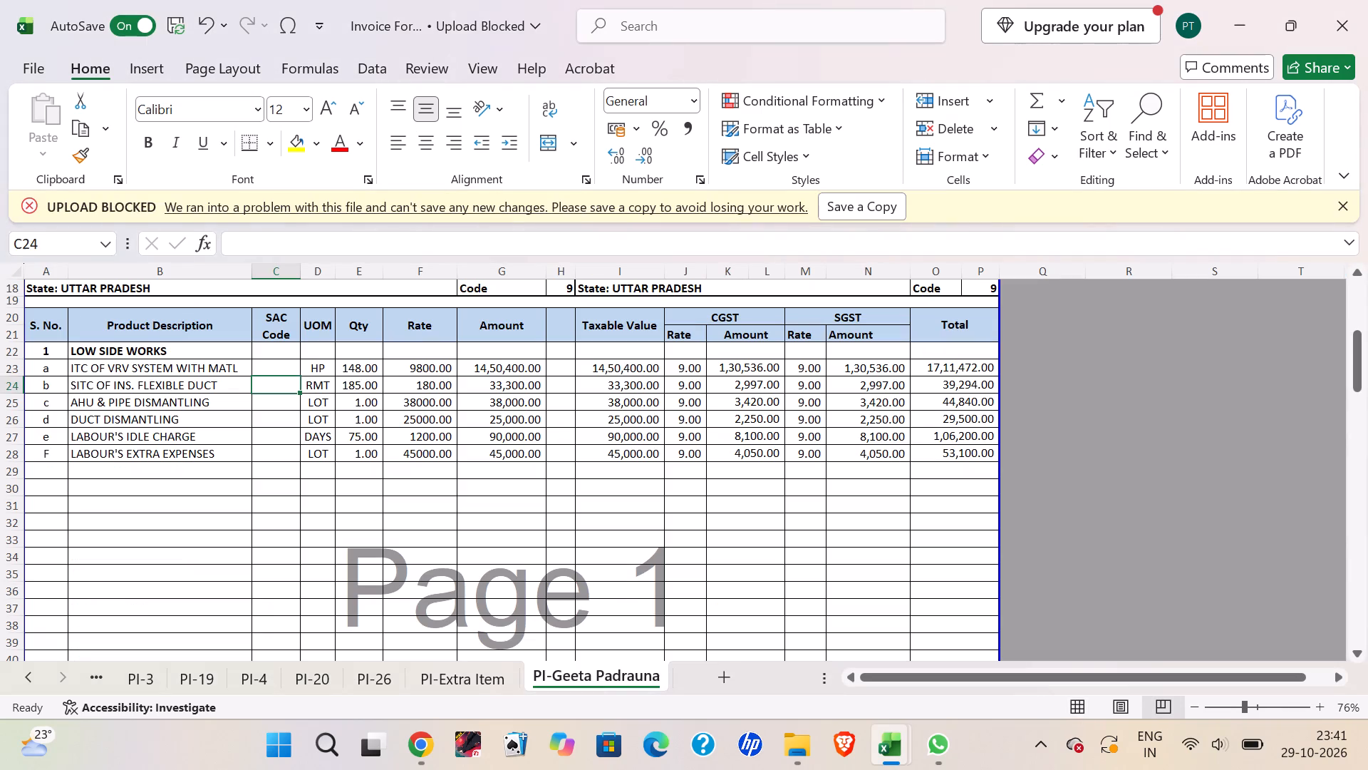
{"action": "key", "text": "Right"}
{"action": "key", "text": "Right"}
{"action": "type", "text": "24"}
{"action": "key", "text": "Right"}
{"action": "type", "text": "750"}
{"action": "key", "text": "Down"}
Check the EXTRA WORK sheet and replace item c's description in the invoice with SITC OF GRILLE FOR TRIAL ROOM.
{"action": "key", "text": "Left"}
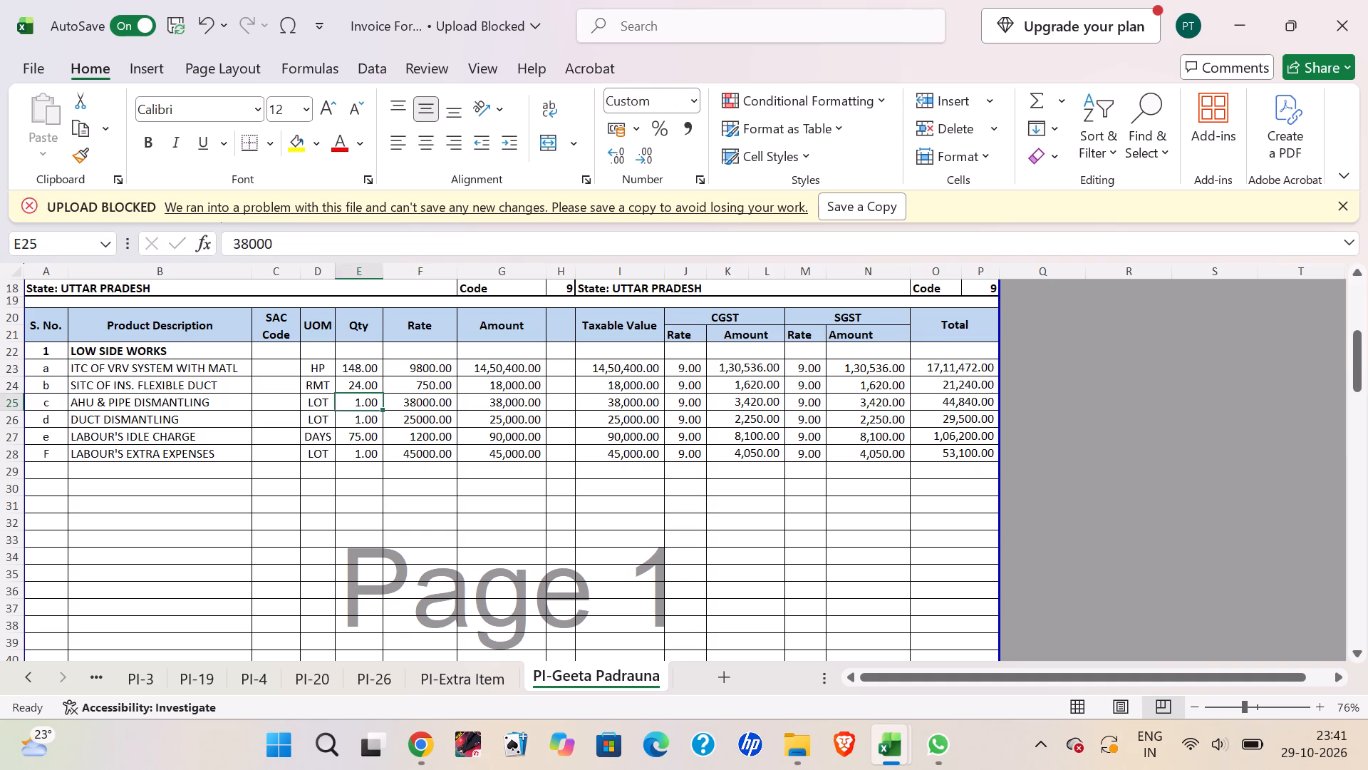
{"action": "key", "text": "Left"}
{"action": "key", "text": "Left"}
{"action": "key", "text": "Left"}
{"action": "key", "text": "alt+Tab"}
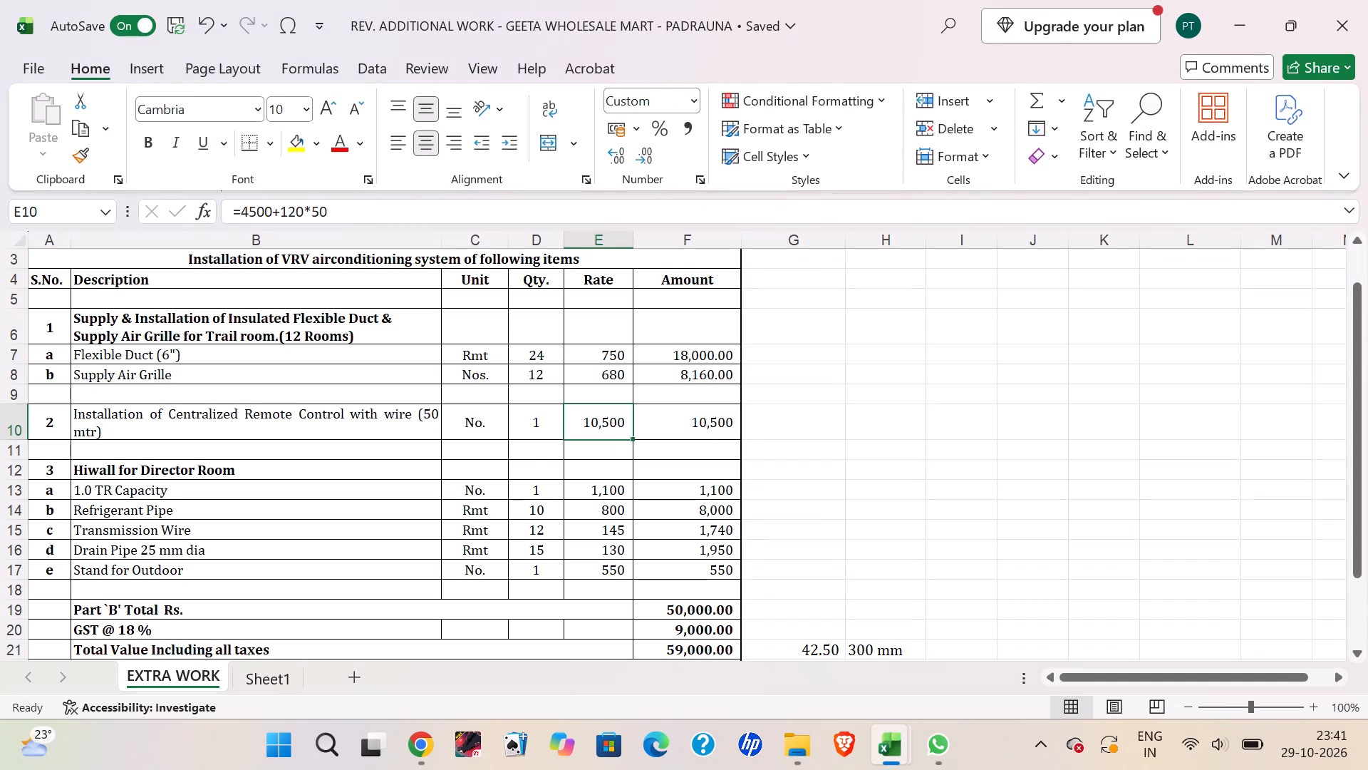
{"action": "key", "text": "alt+Tab"}
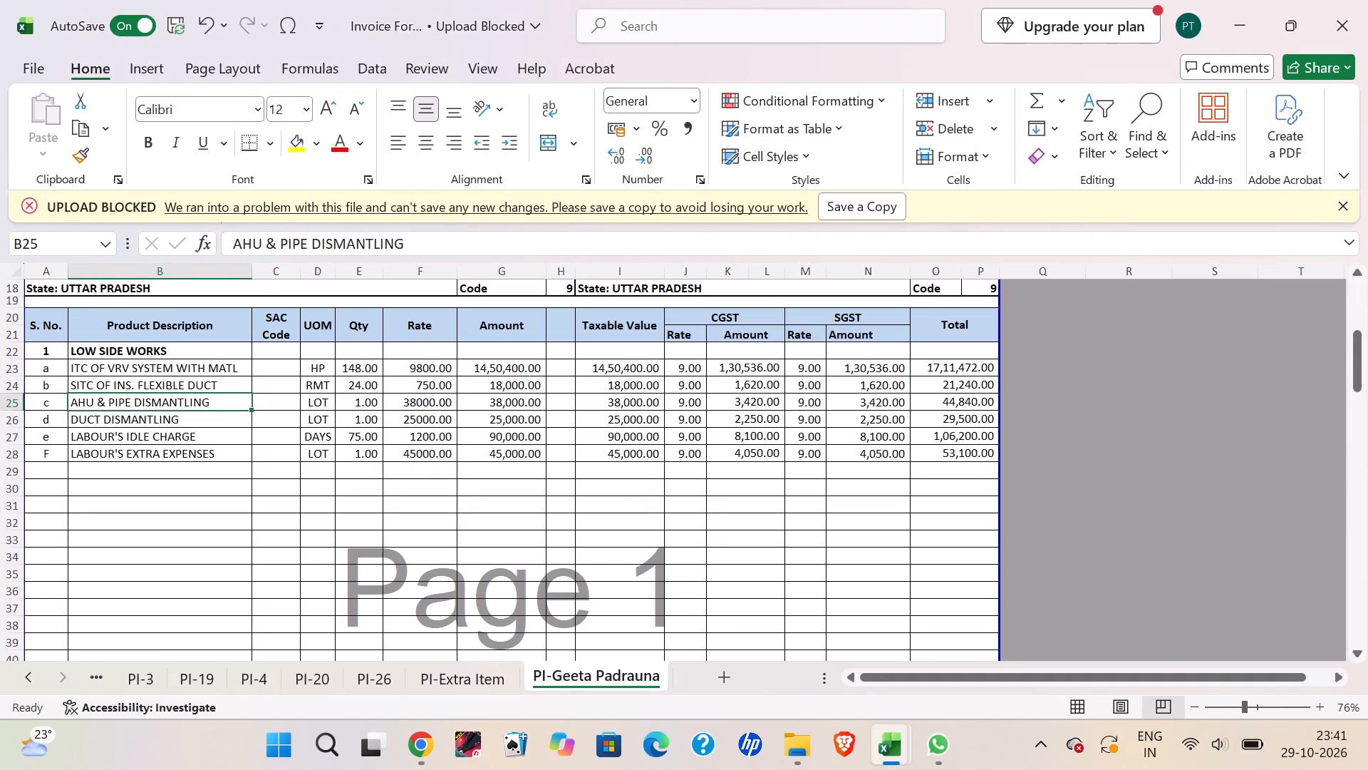
{"action": "type", "text": "SITC"}
{"action": "key", "text": "space"}
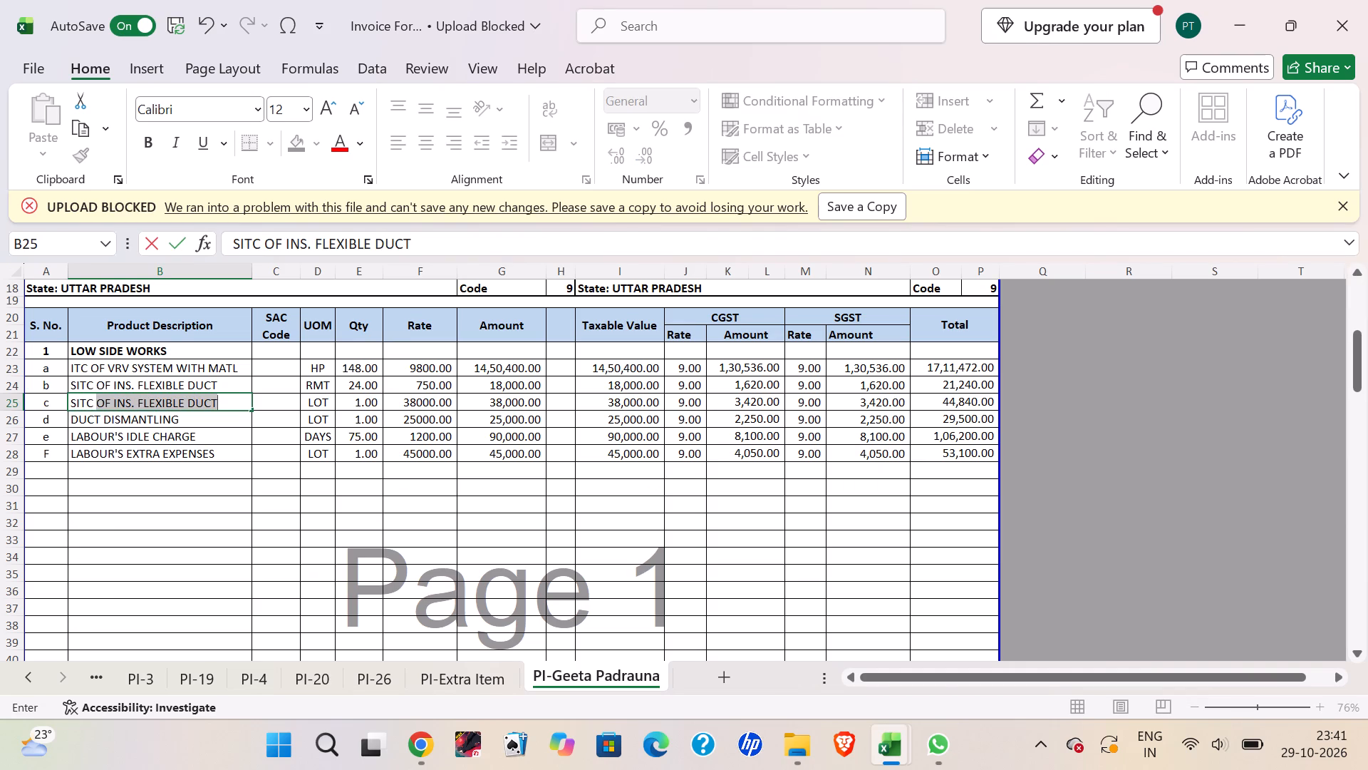
{"action": "type", "text": "OF GR"}
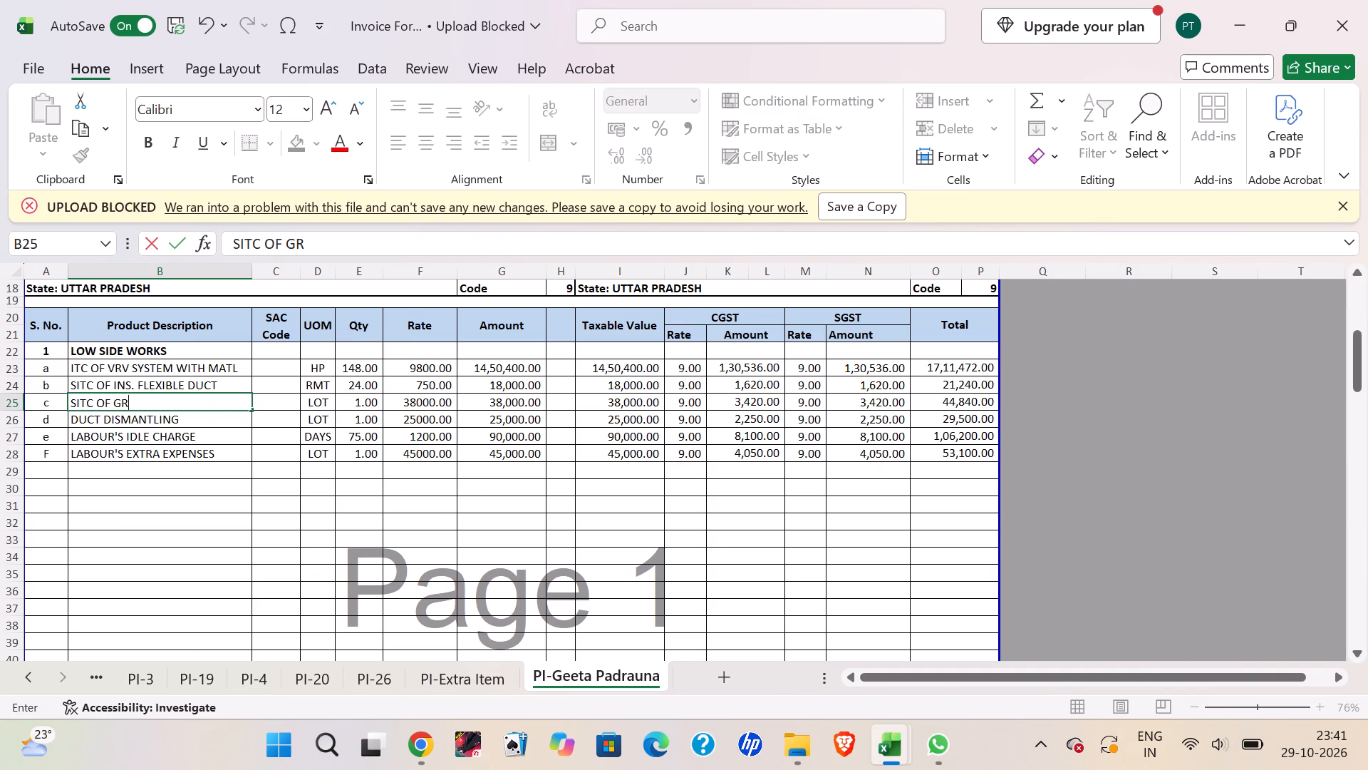
{"action": "type", "text": "ILLE FOR"}
{"action": "key", "text": "space"}
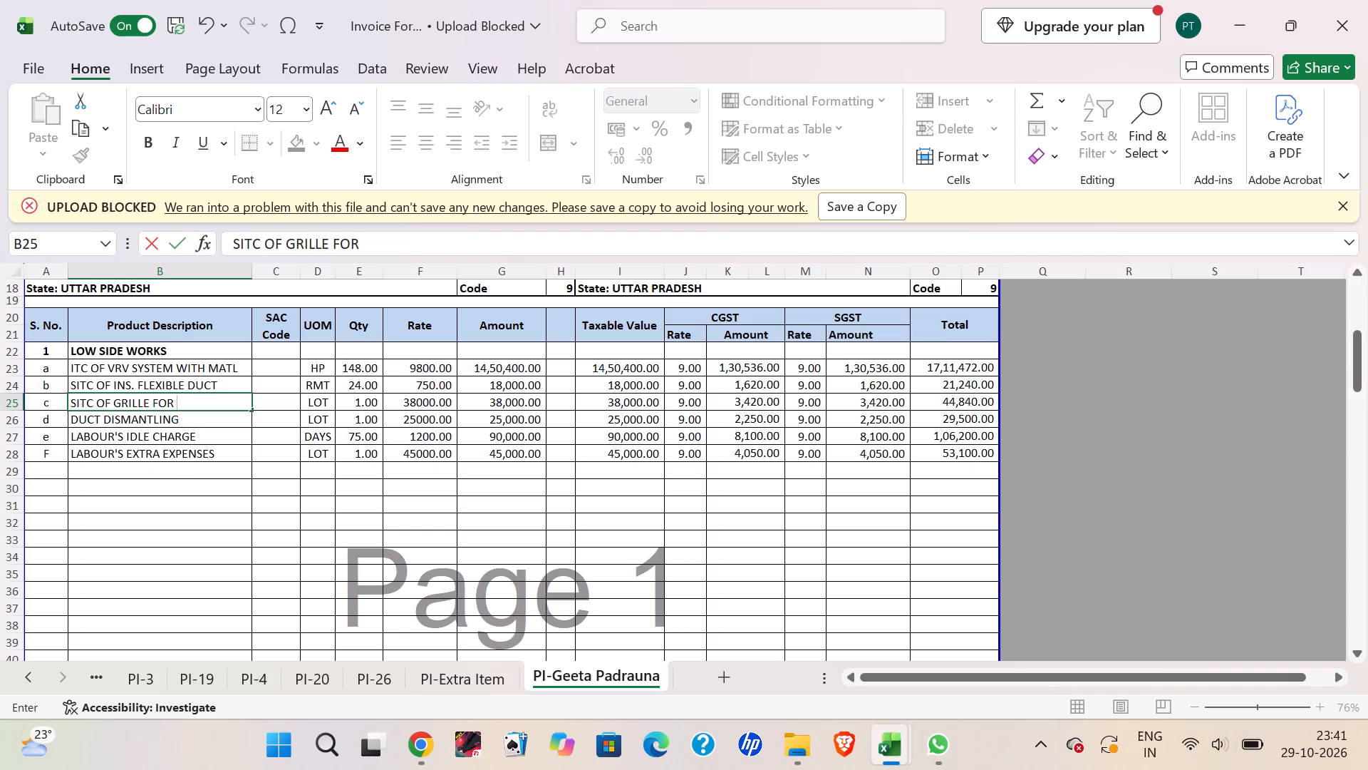
{"action": "type", "text": "TRIAL"}
{"action": "key", "text": "space"}
{"action": "type", "text": "ROOM"}
{"action": "key", "text": "Right"}
Set the trial room grille item's unit to NOS, quantity to 10 and rate to 680, consulting the additional work workbook.
{"action": "key", "text": "Right"}
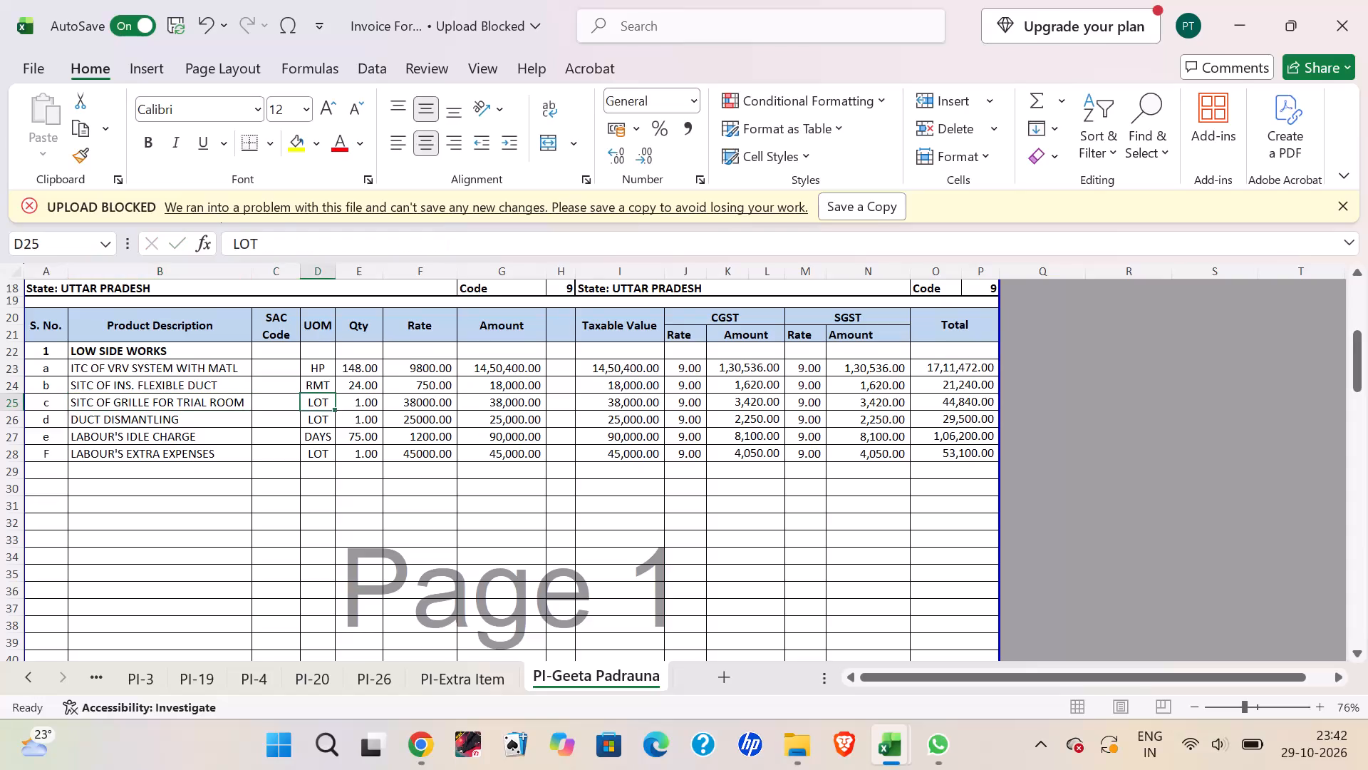
{"action": "key", "text": "alt+Tab"}
{"action": "key", "text": "alt+Tab"}
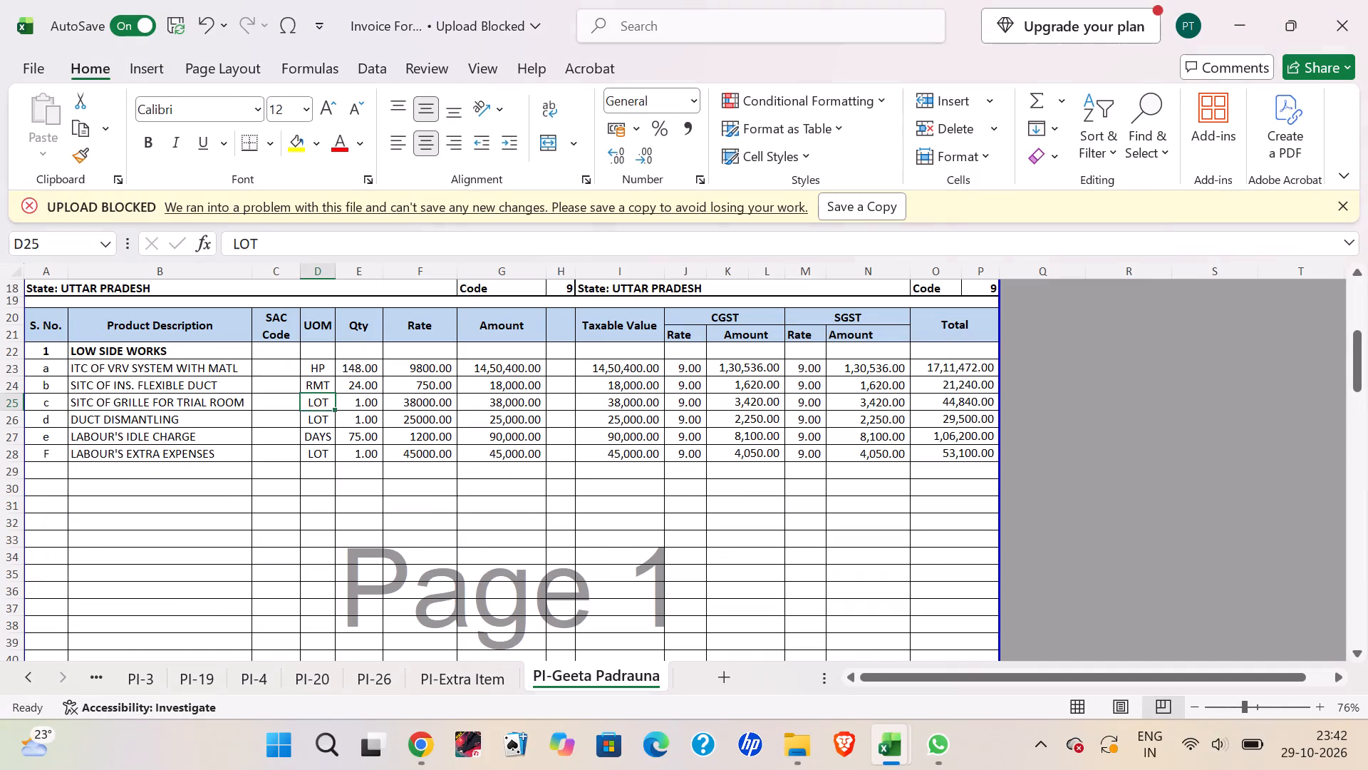
{"action": "type", "text": "NOS"}
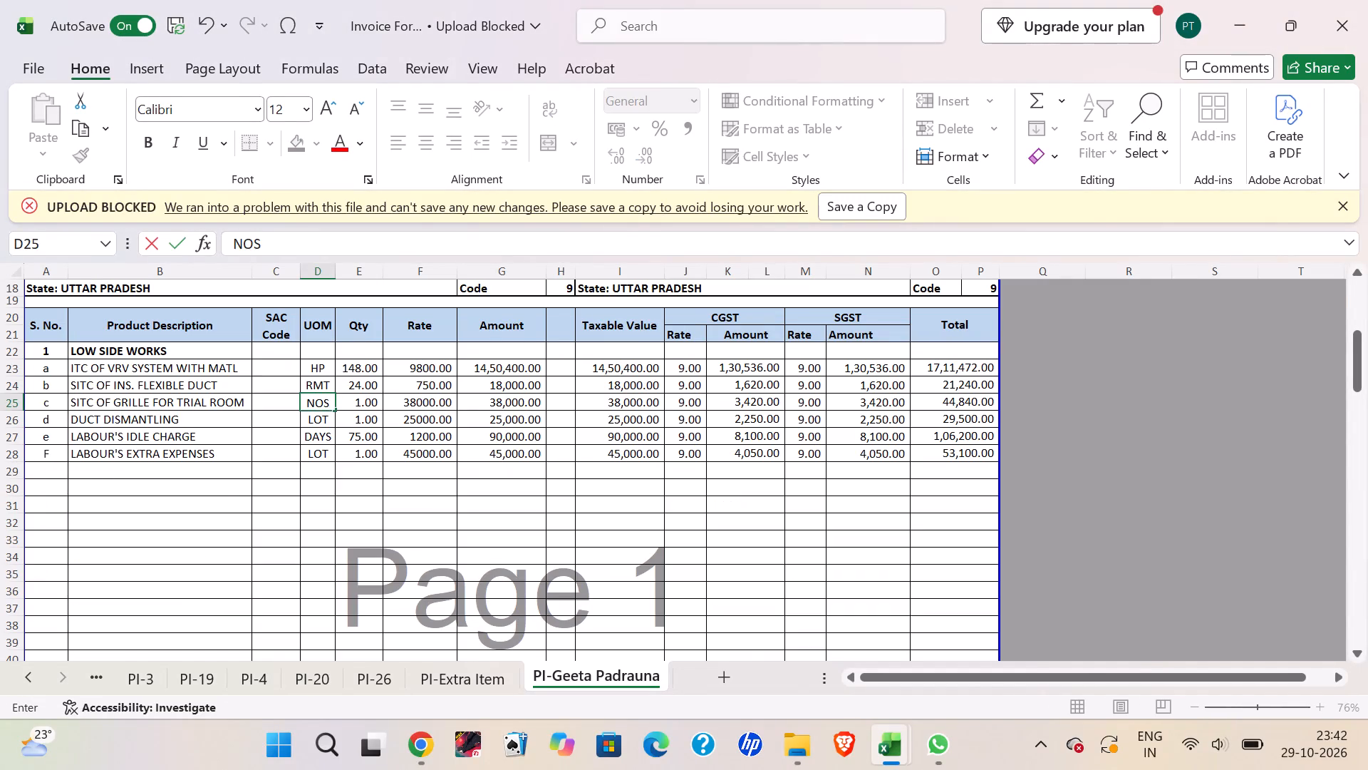
{"action": "key", "text": "Right"}
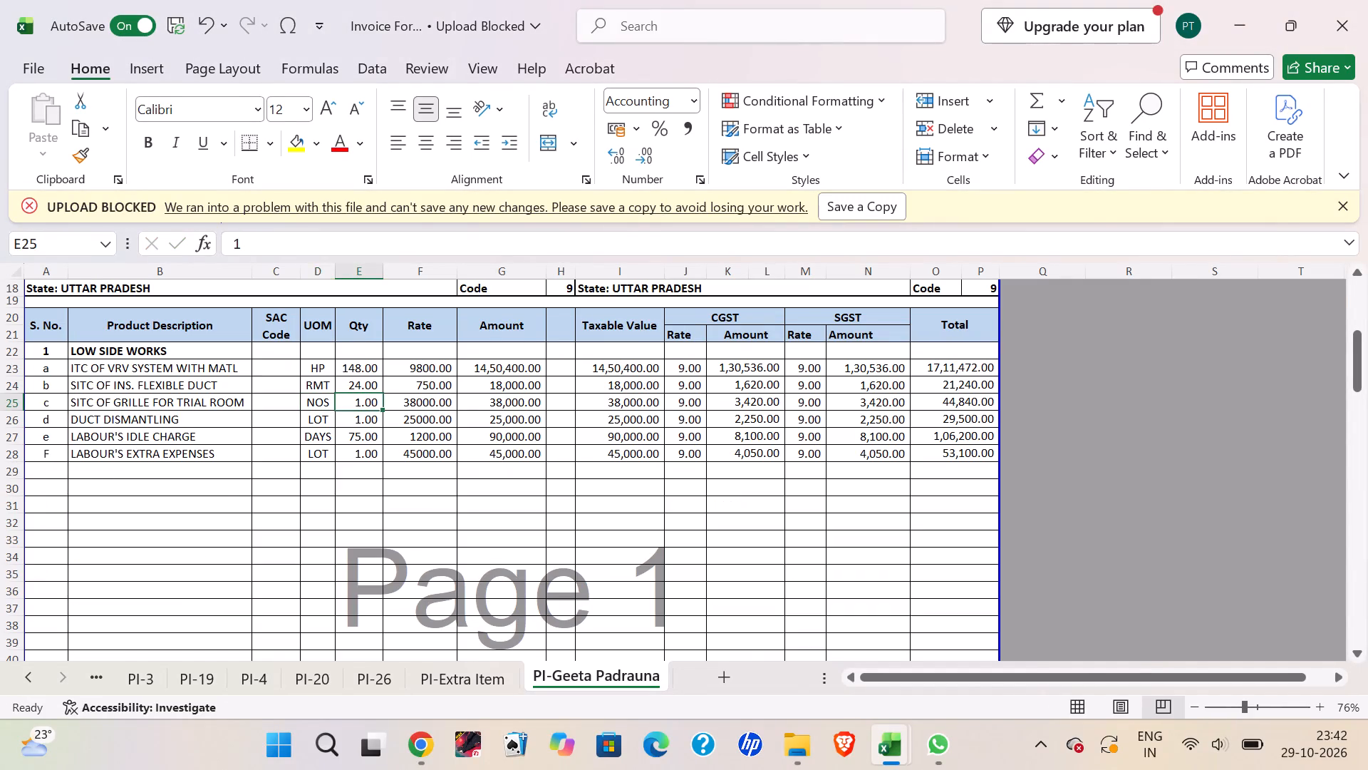
{"action": "type", "text": "10"}
{"action": "key", "text": "Right"}
{"action": "key", "text": "alt+Tab"}
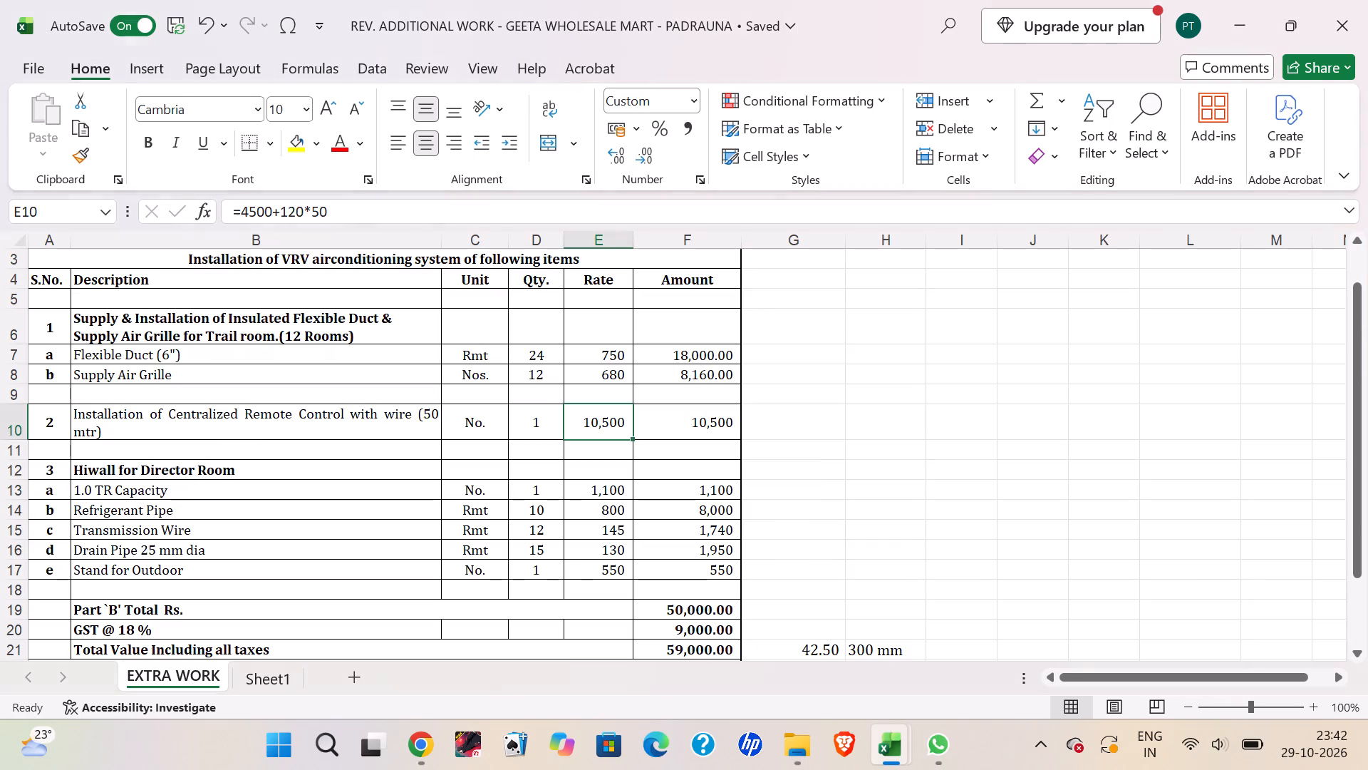
{"action": "key", "text": "alt+Tab"}
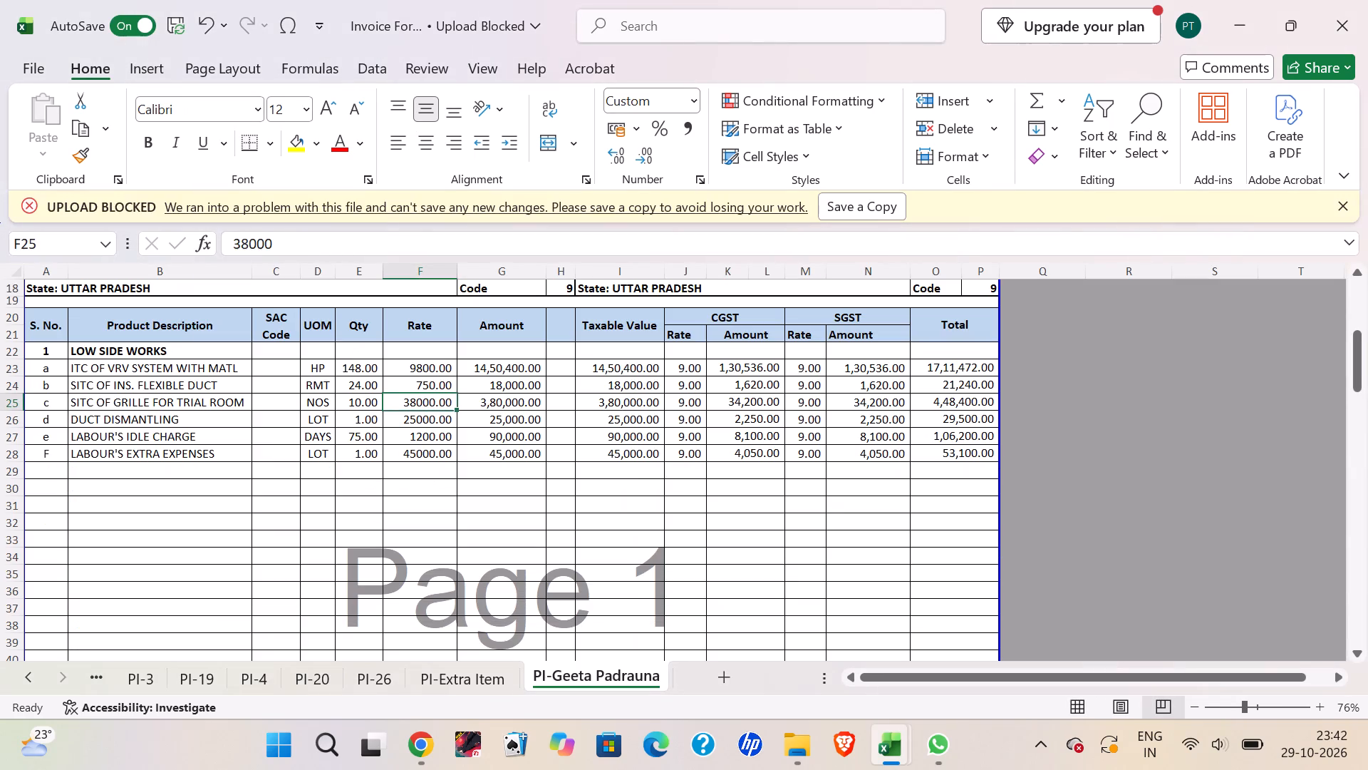
{"action": "type", "text": "680"}
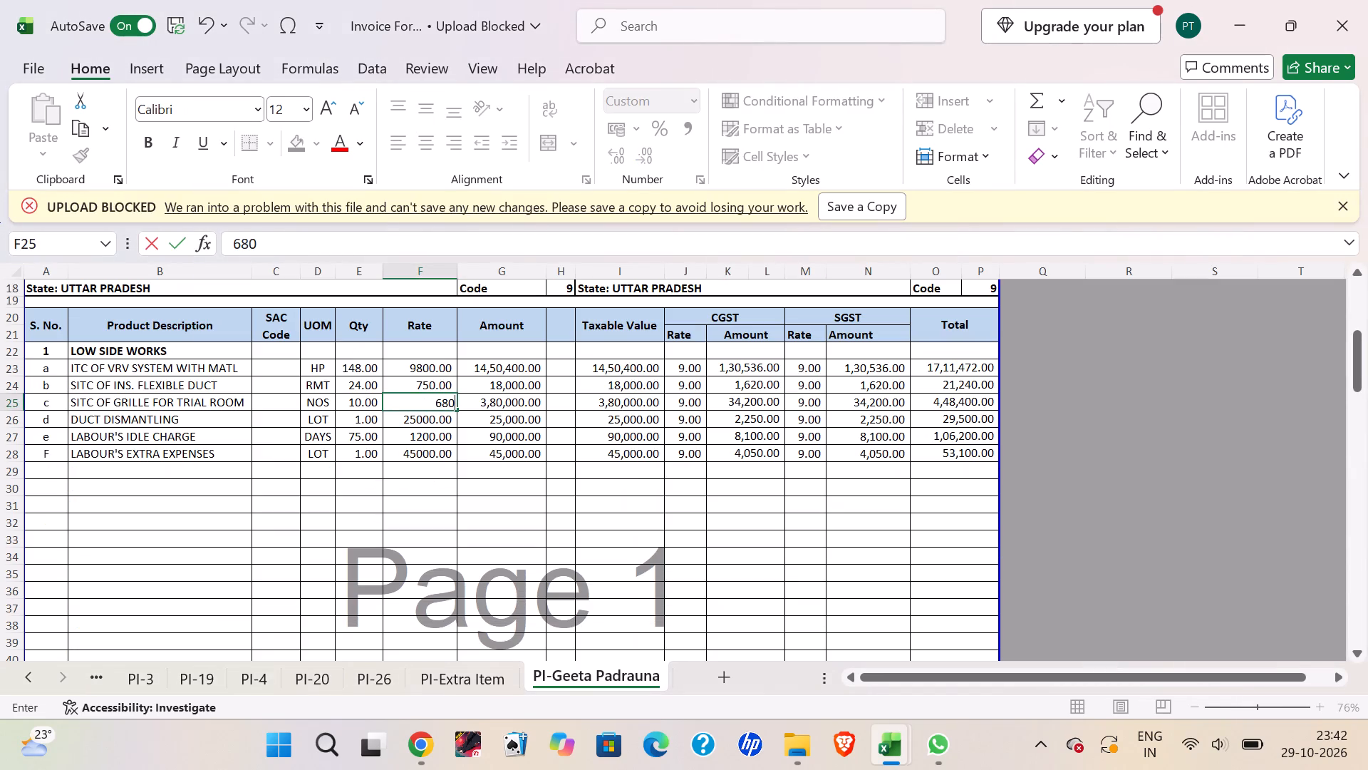
{"action": "key", "text": "Return"}
Consult the centralized remote control item on the EXTRA WORK sheet and replace invoice item d's description with ITC OF CRC WITH WIRE 50 MTR.
{"action": "key", "text": "Left"}
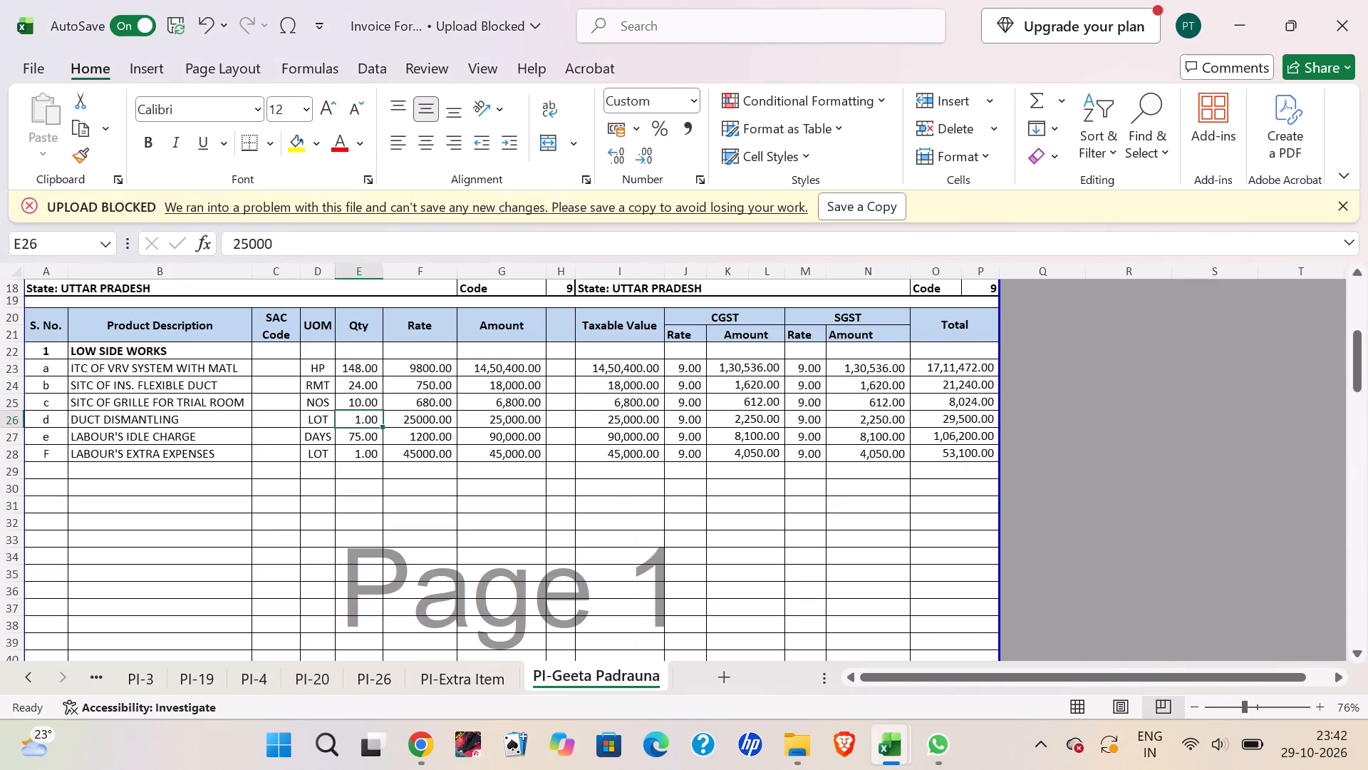
{"action": "key", "text": "Left"}
{"action": "key", "text": "Left"}
{"action": "key", "text": "Left"}
{"action": "key", "text": "alt+Tab"}
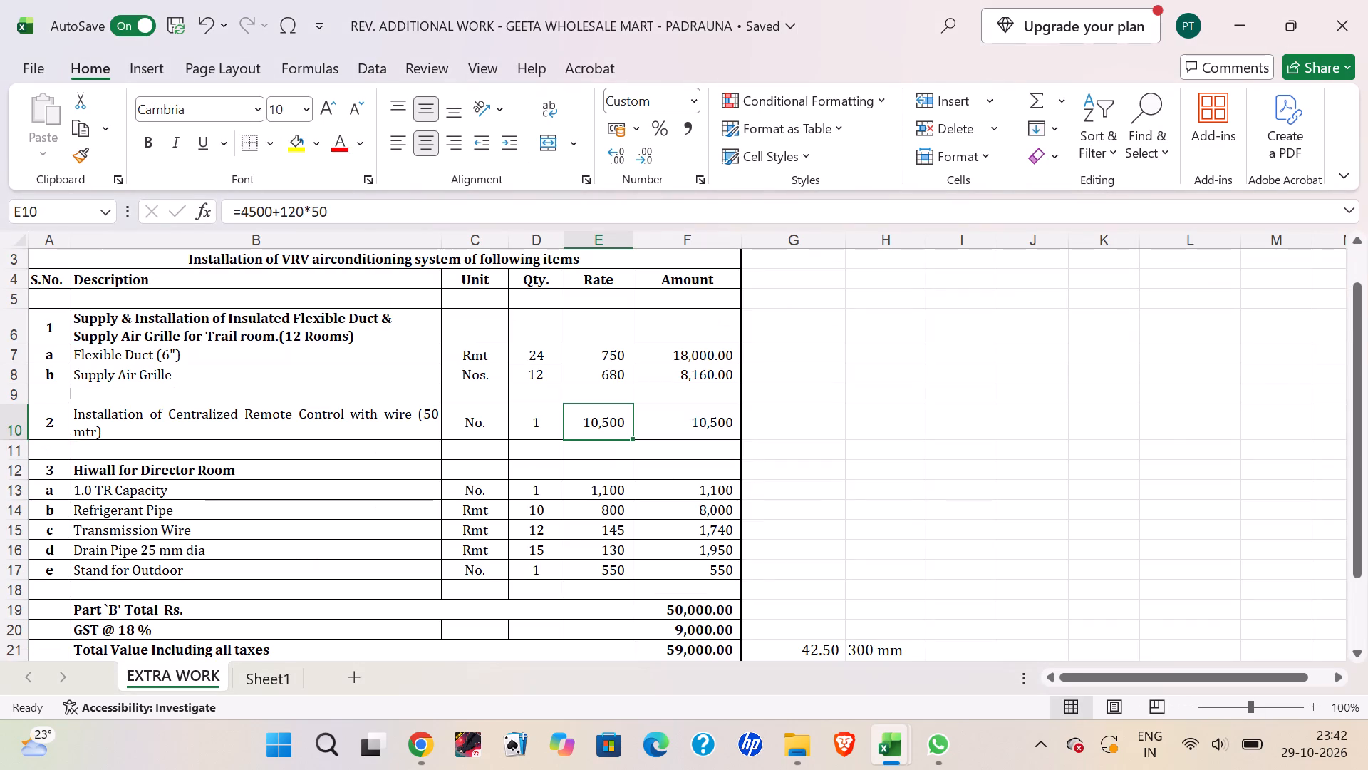
{"action": "key", "text": "alt+Tab"}
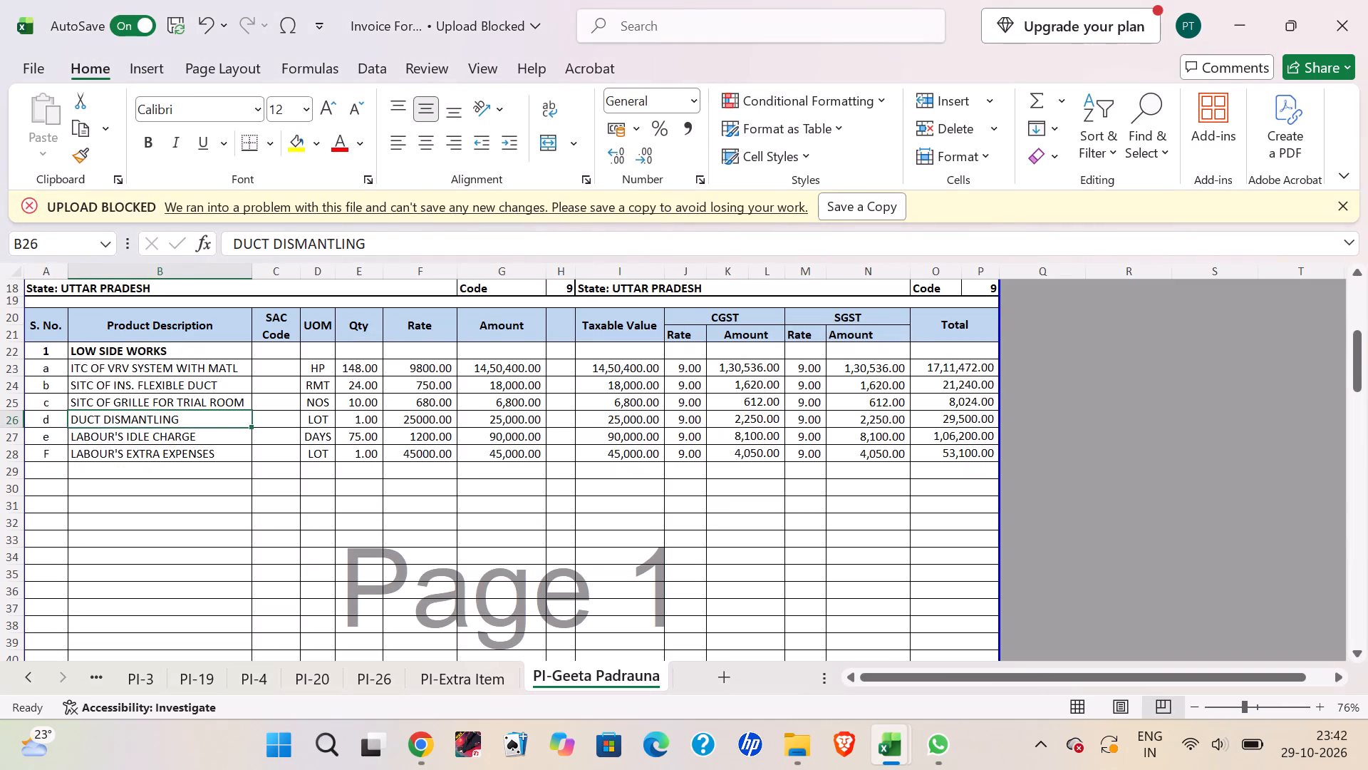
{"action": "type", "text": "ITC"}
{"action": "key", "text": "space"}
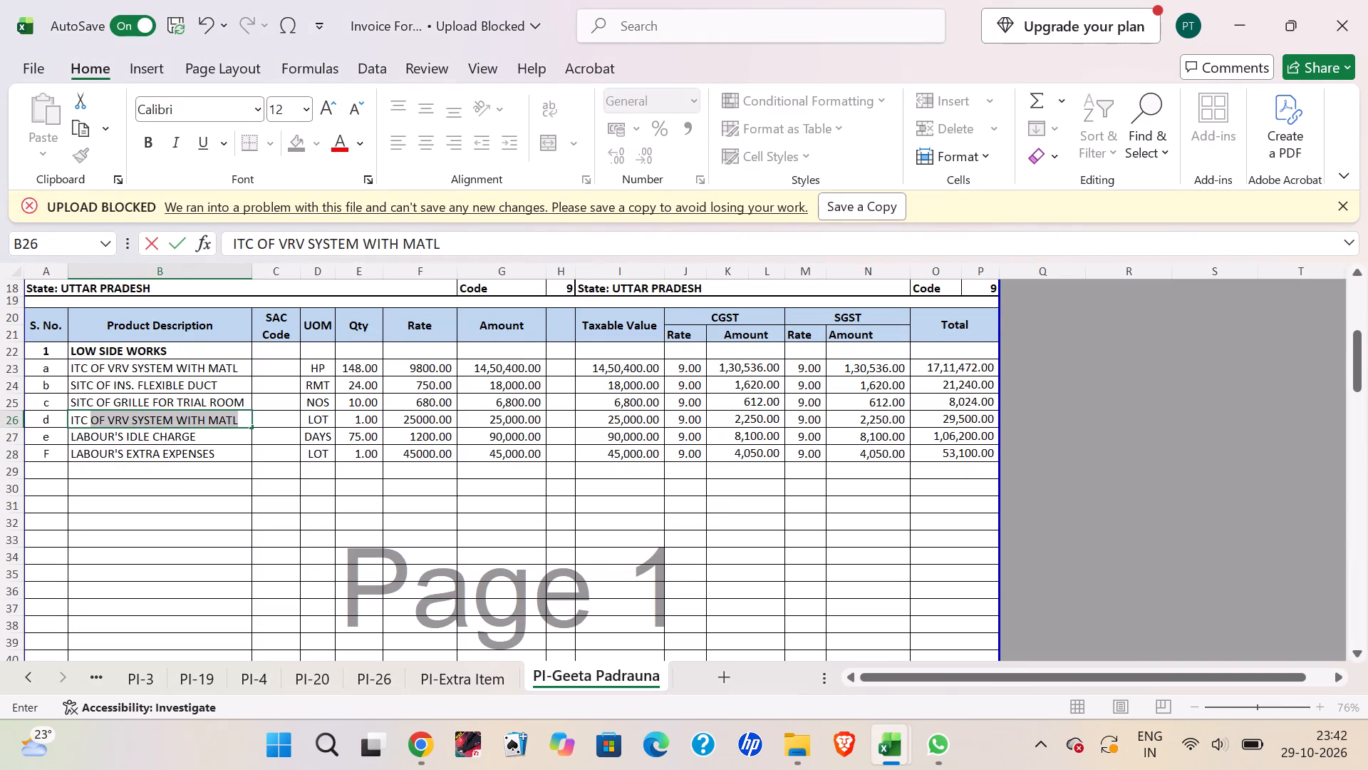
{"action": "type", "text": "OF"}
{"action": "key", "text": "space"}
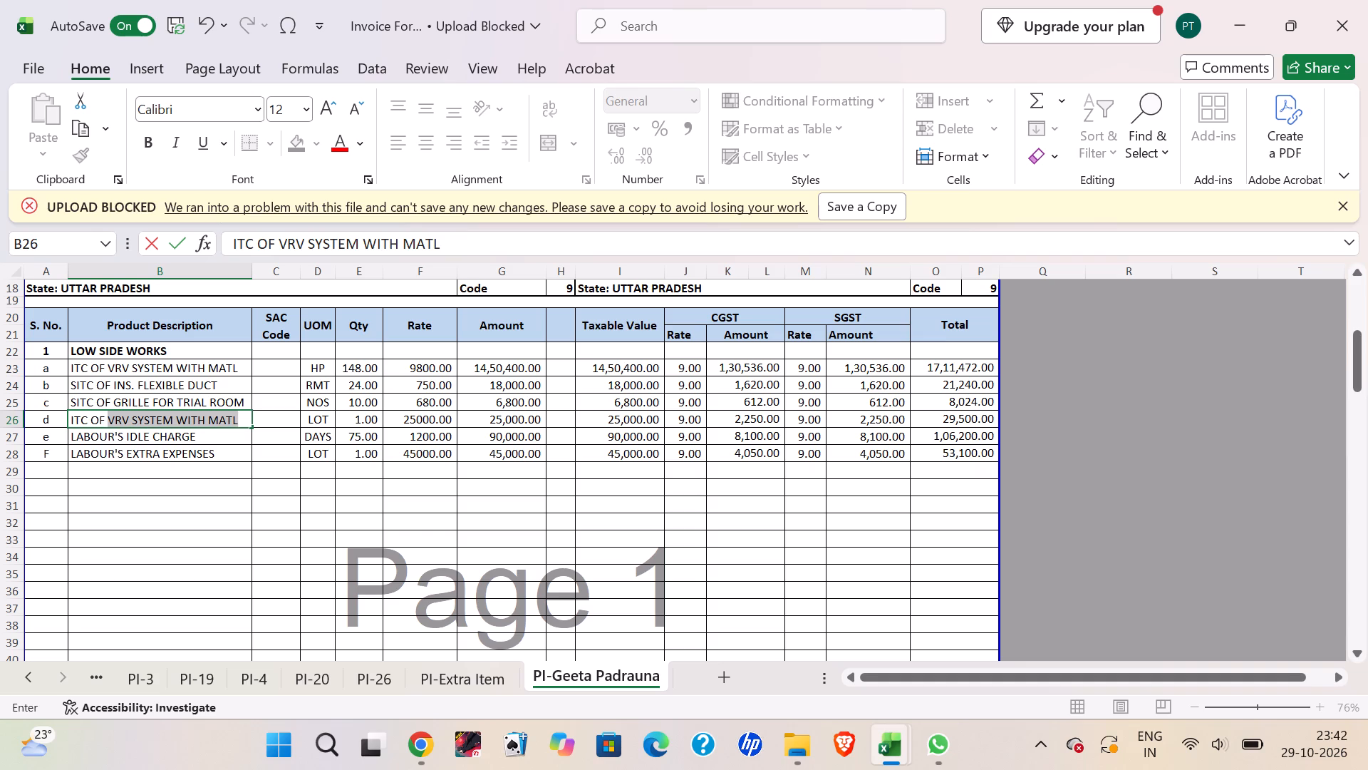
{"action": "type", "text": "CRC WITH"}
{"action": "key", "text": "space"}
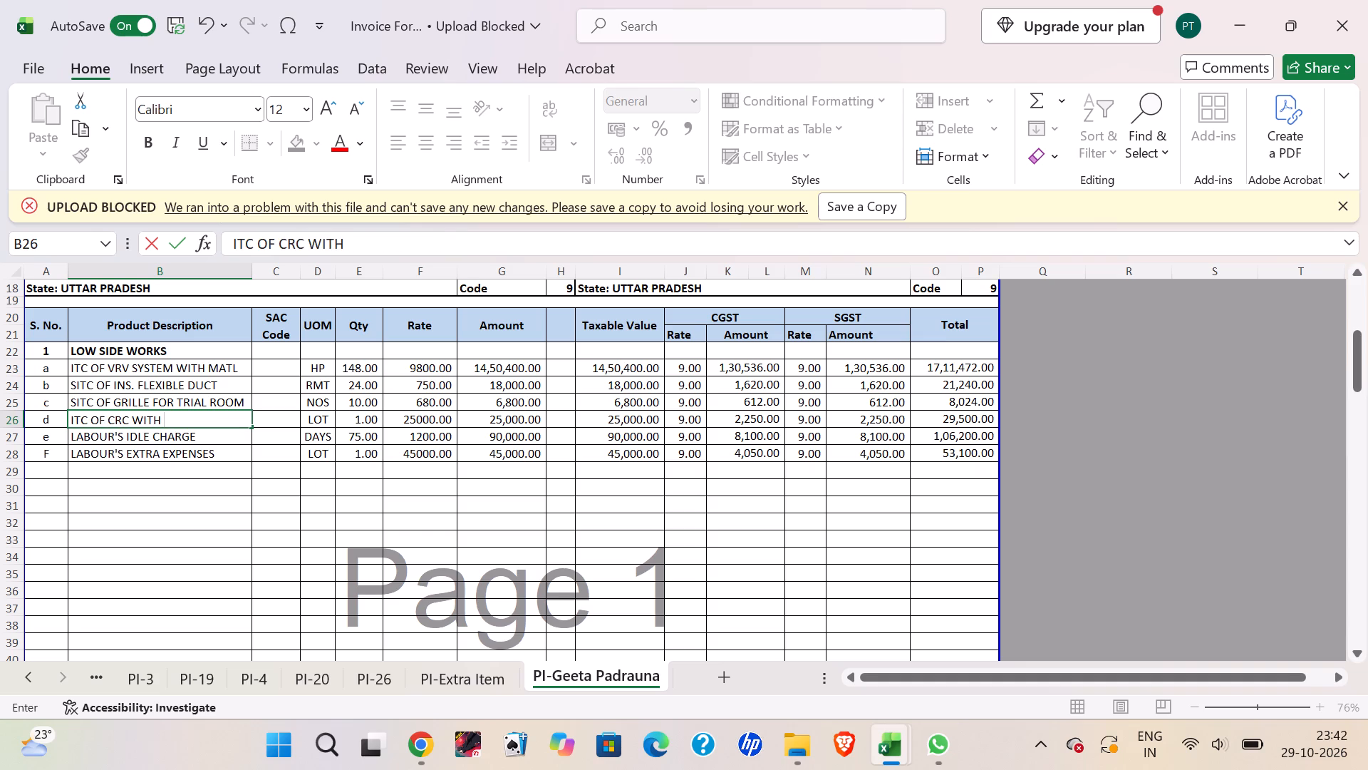
{"action": "type", "text": "WIRE"}
{"action": "key", "text": "space"}
{"action": "type", "text": "50"}
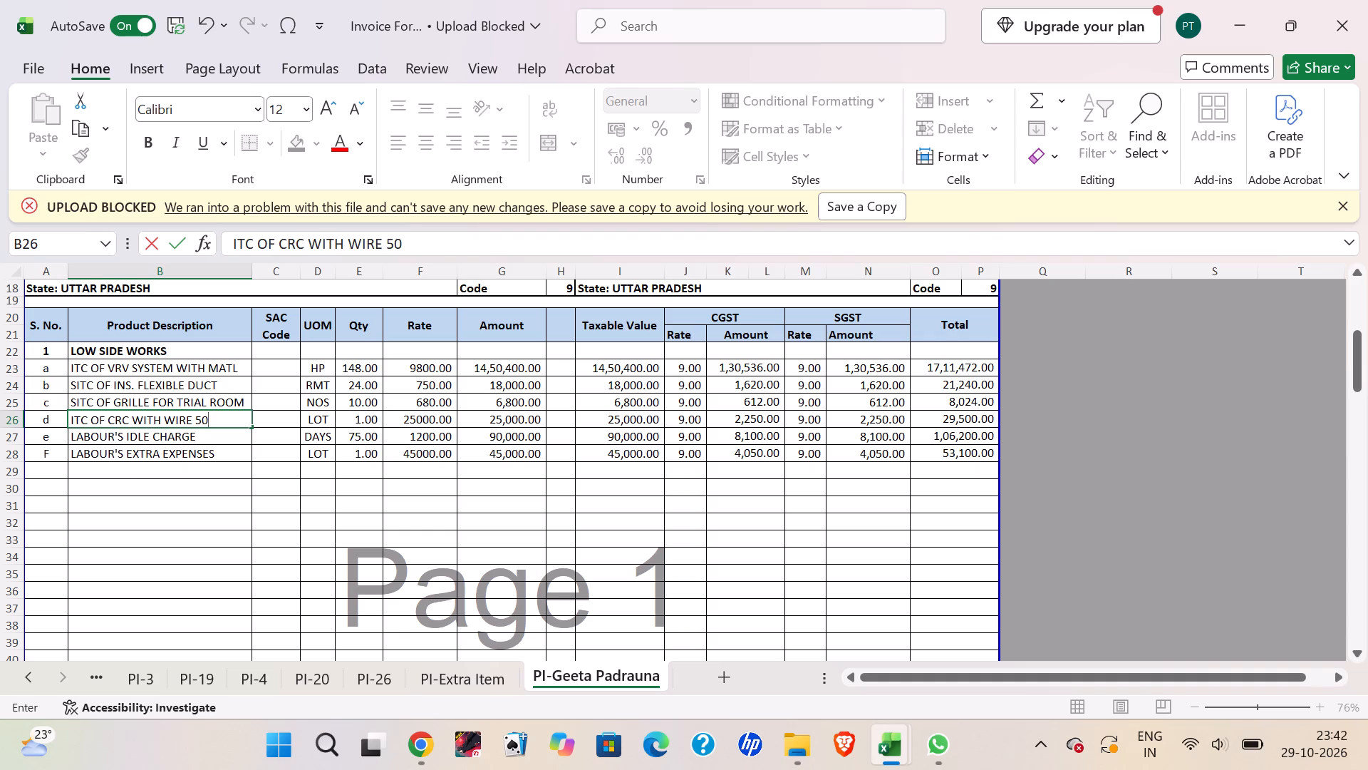
{"action": "key", "text": "space"}
{"action": "type", "text": "MTR"}
{"action": "key", "text": "Right"}
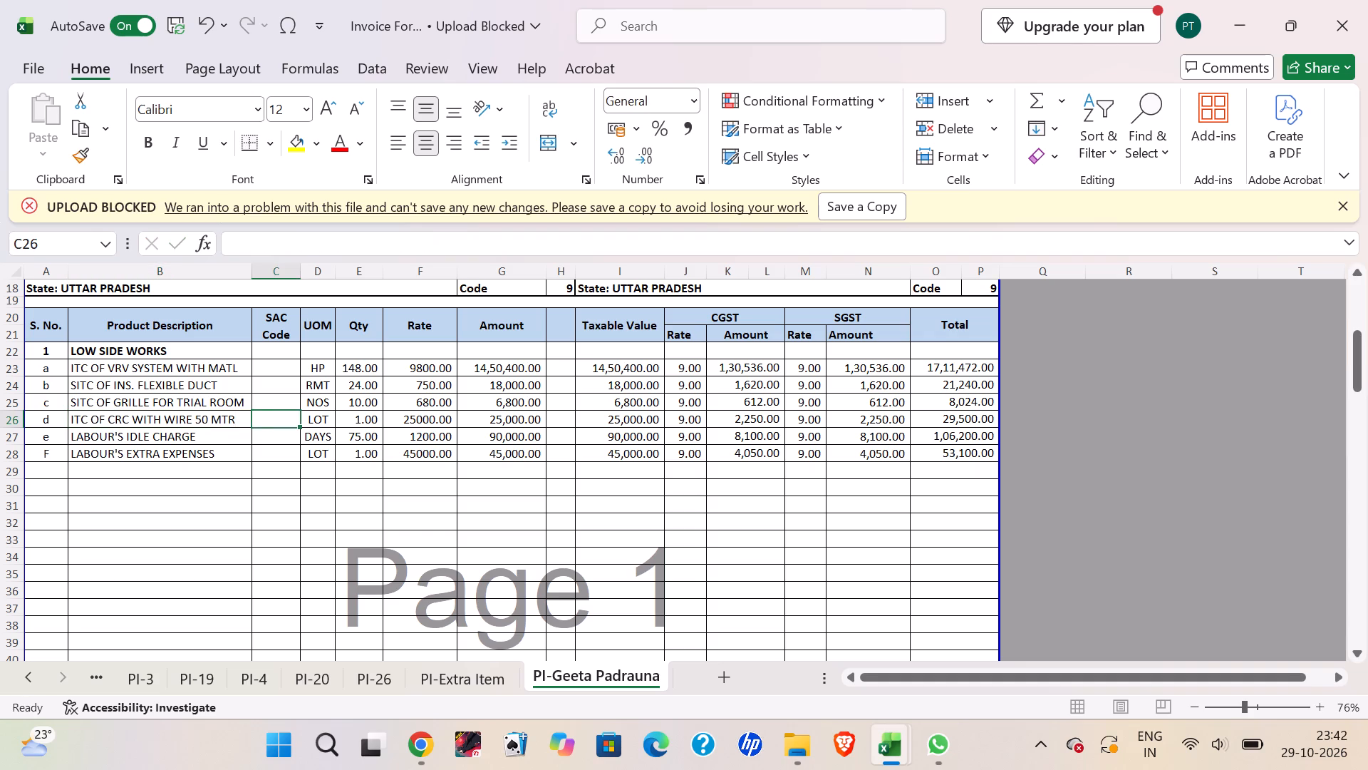
Set the unit of item d, ITC OF CRC WITH WIRE 50 MTR, to NOS and its rate to 10500.
{"action": "key", "text": "Right"}
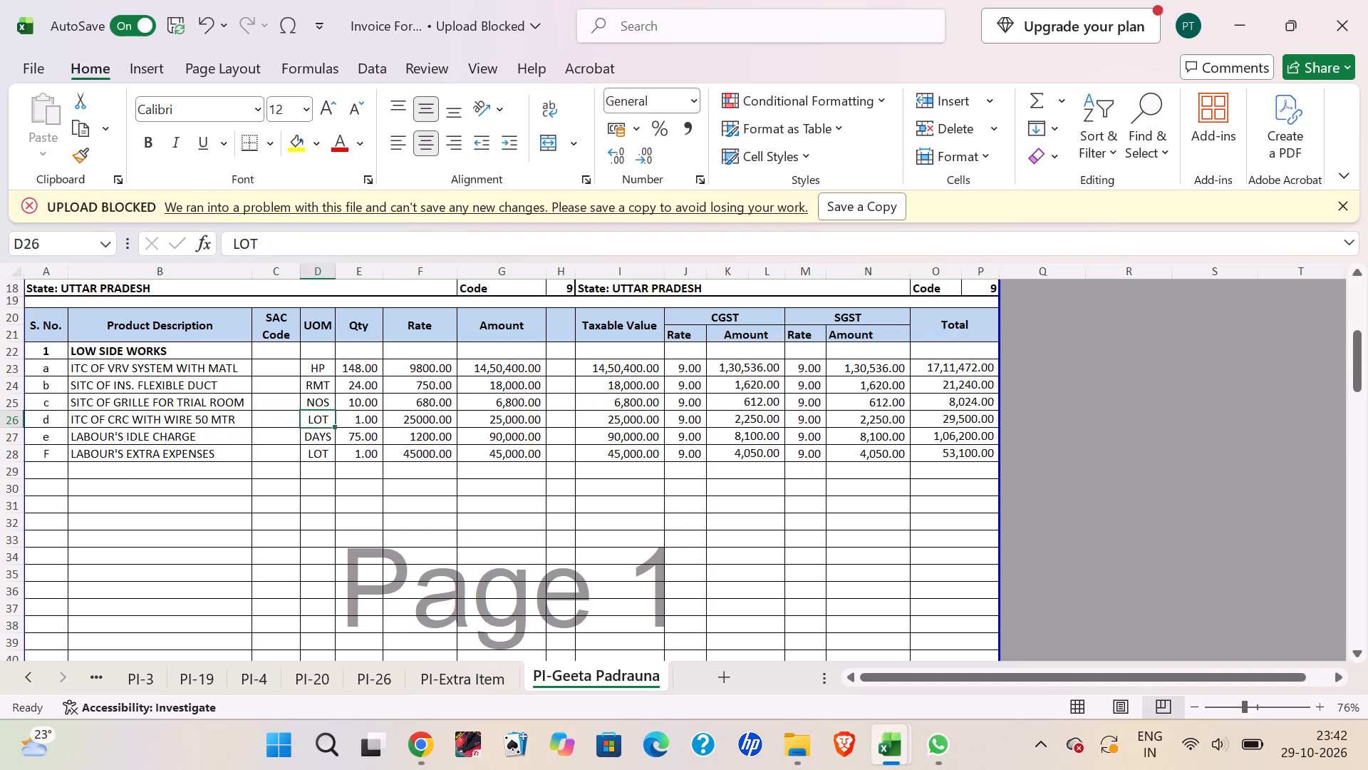
{"action": "type", "text": "NO"}
{"action": "key", "text": "Right"}
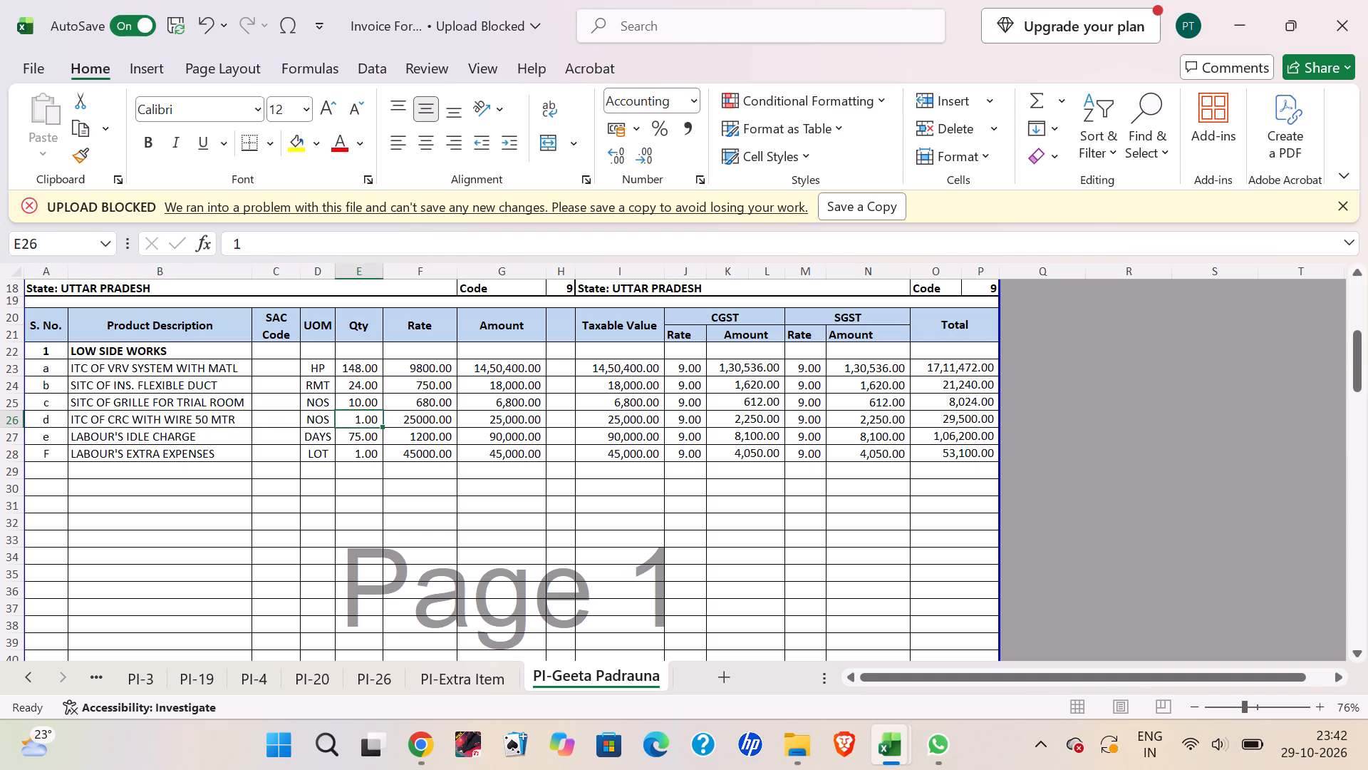
{"action": "key", "text": "Right"}
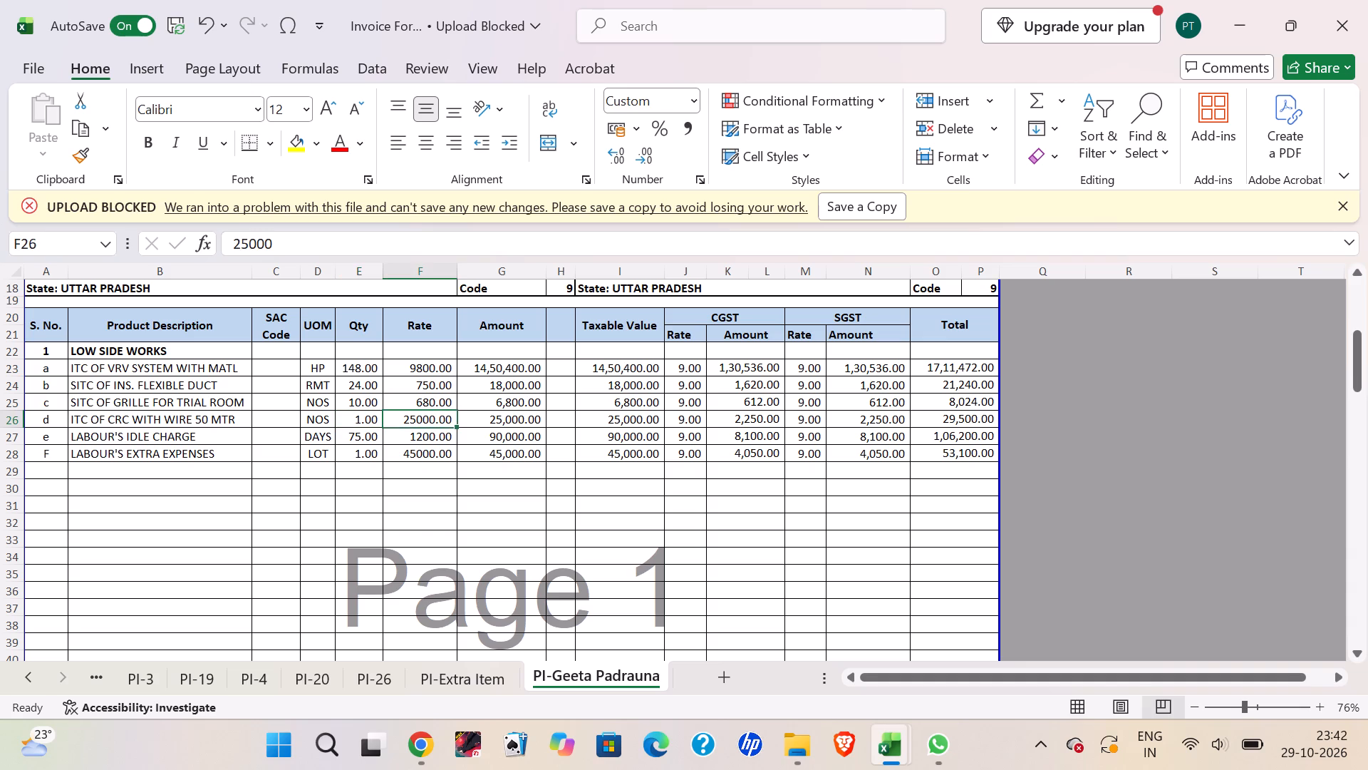
{"action": "type", "text": "10500"}
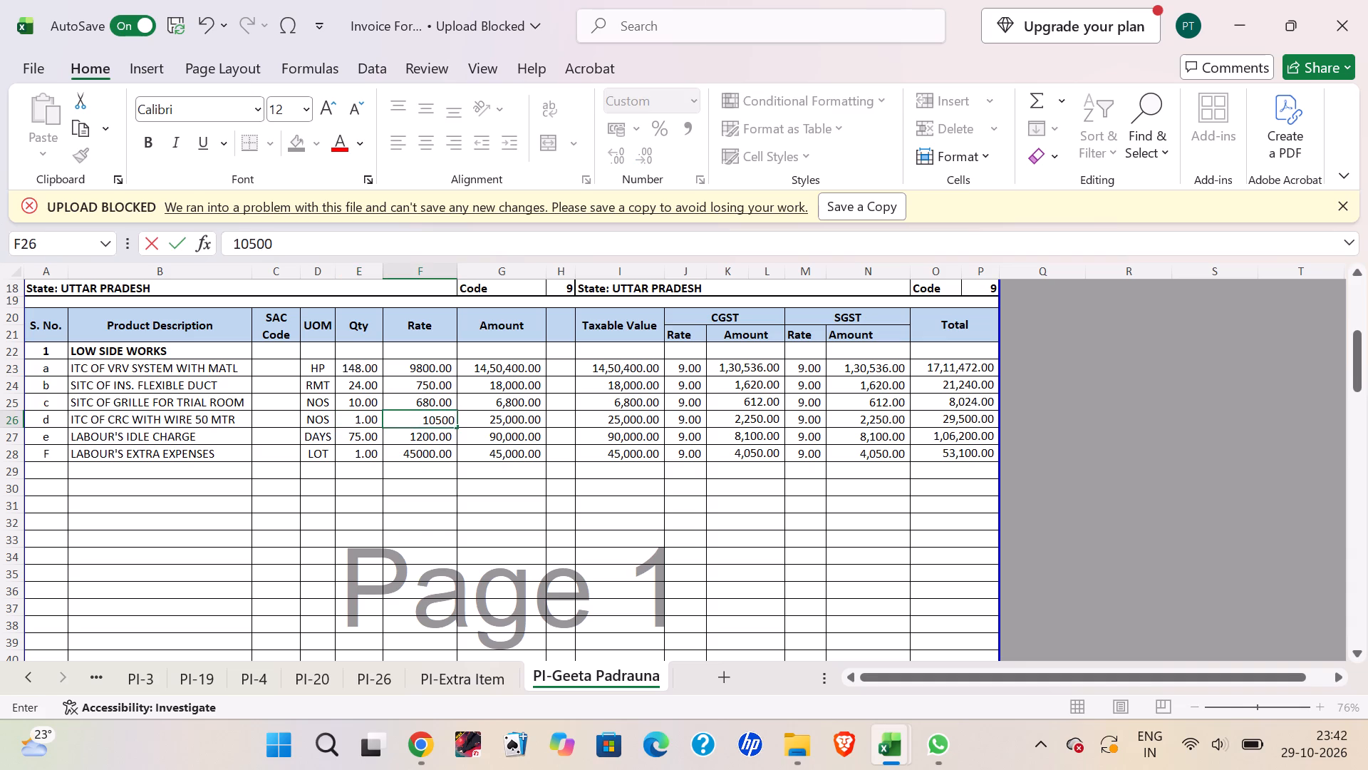
{"action": "key", "text": "Down"}
{"action": "key", "text": "Left"}
{"action": "key", "text": "Left"}
{"action": "key", "text": "Left"}
{"action": "key", "text": "Left"}
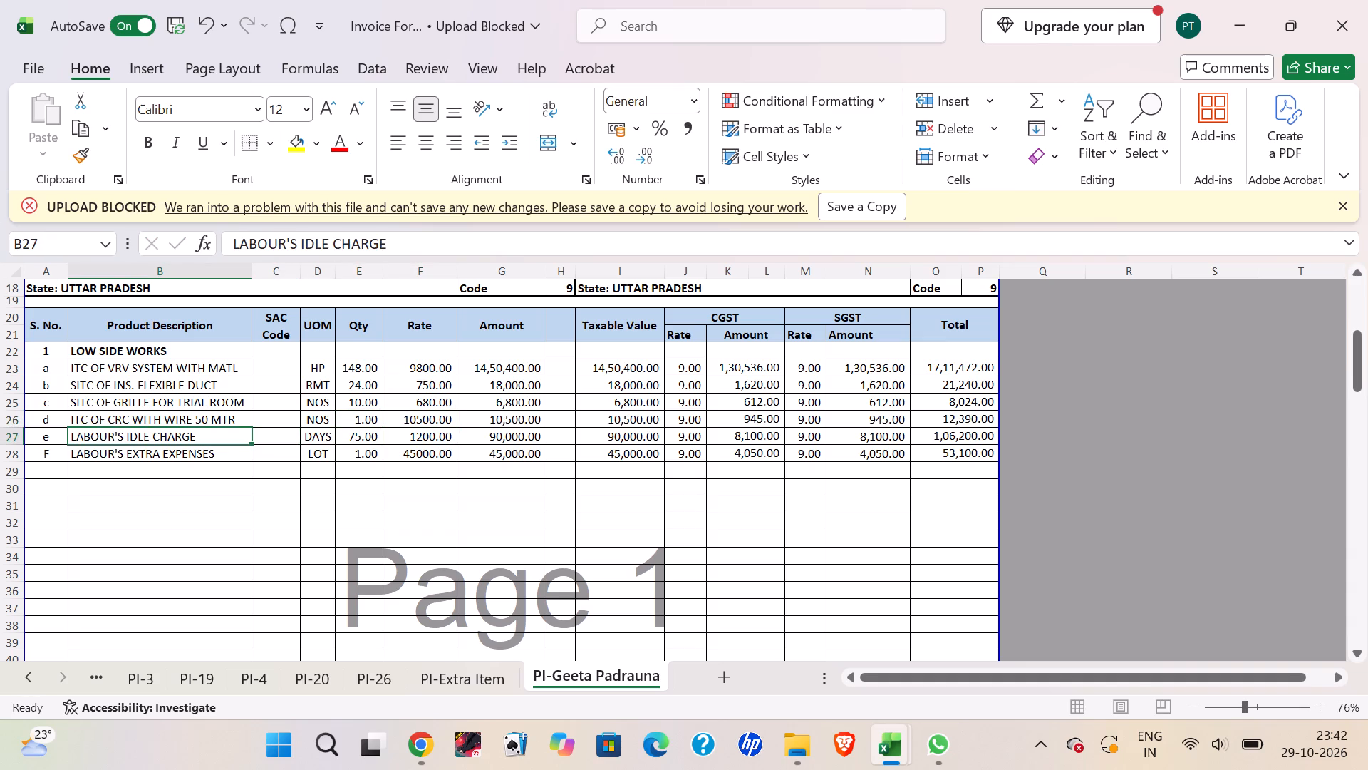
Check the remaining items on the EXTRA WORK sheet and clear the invoice's entire LABOUR'S IDLE CHARGE row, item e.
{"action": "key", "text": "alt+Tab"}
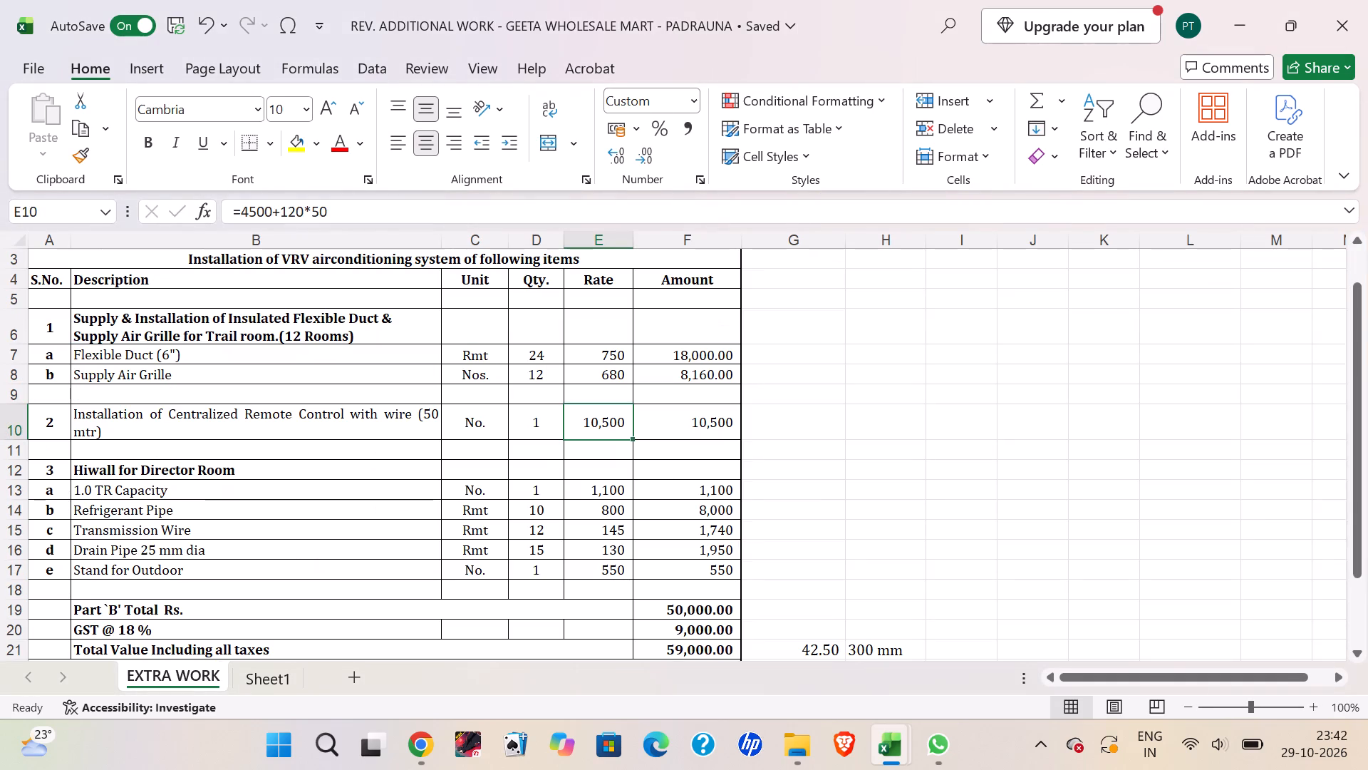
{"action": "key", "text": "alt+Tab"}
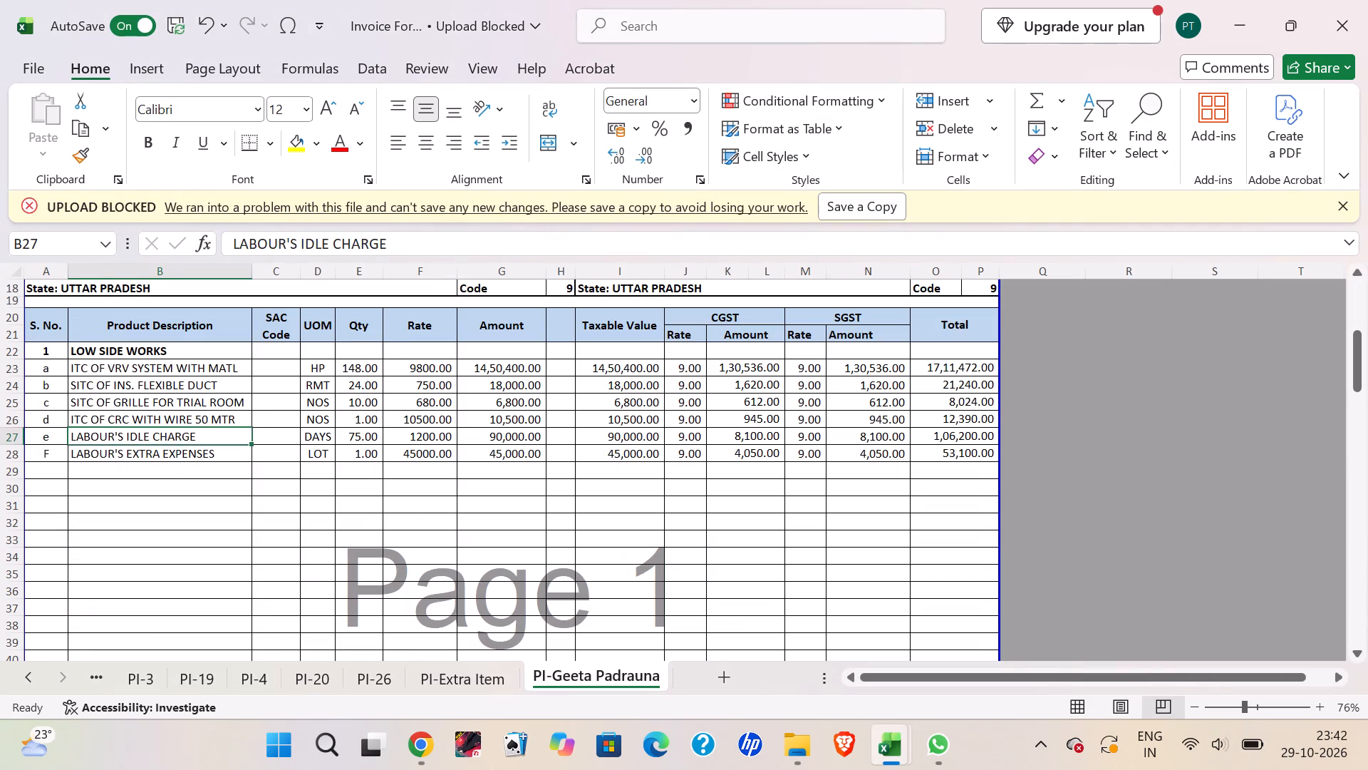
{"action": "key", "text": "alt+Tab"}
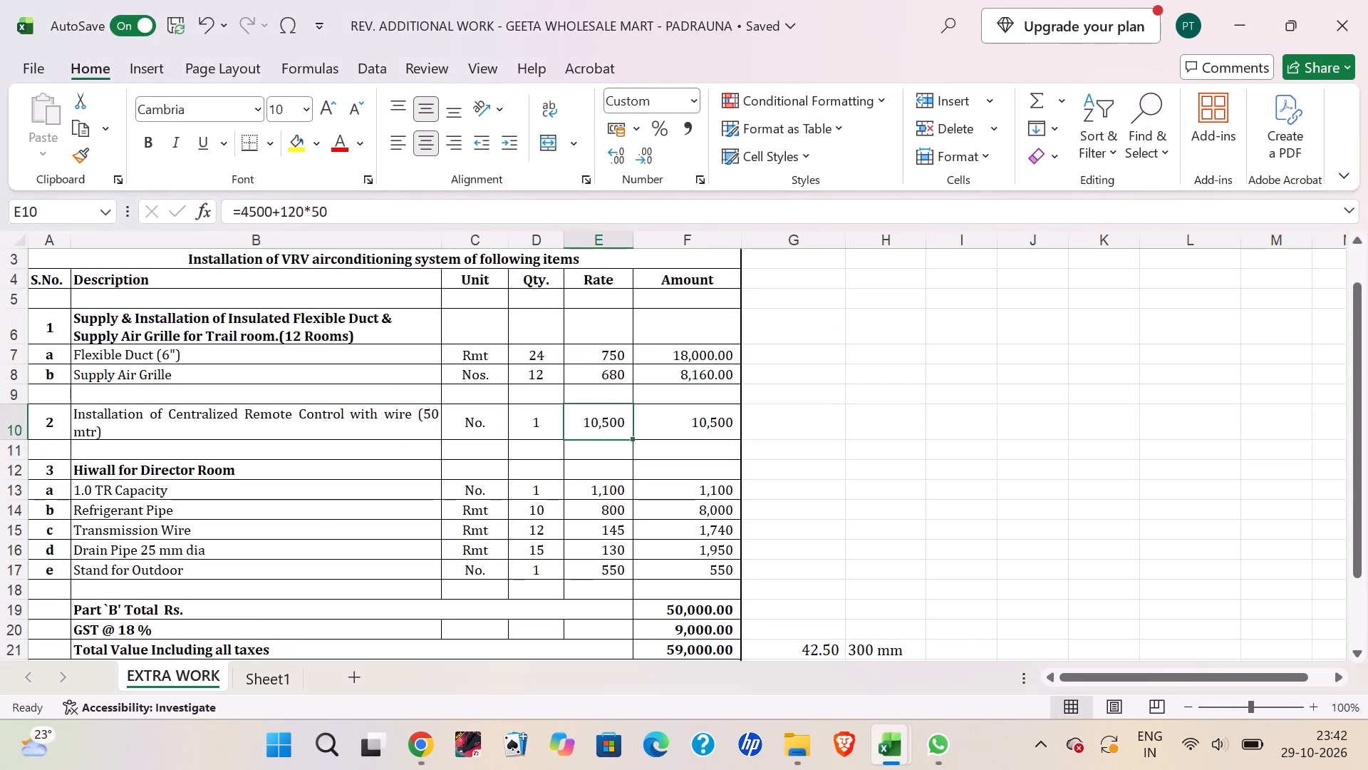
{"action": "scroll", "coordinate": [227, 513], "scroll_direction": "down", "scroll_amount": 1}
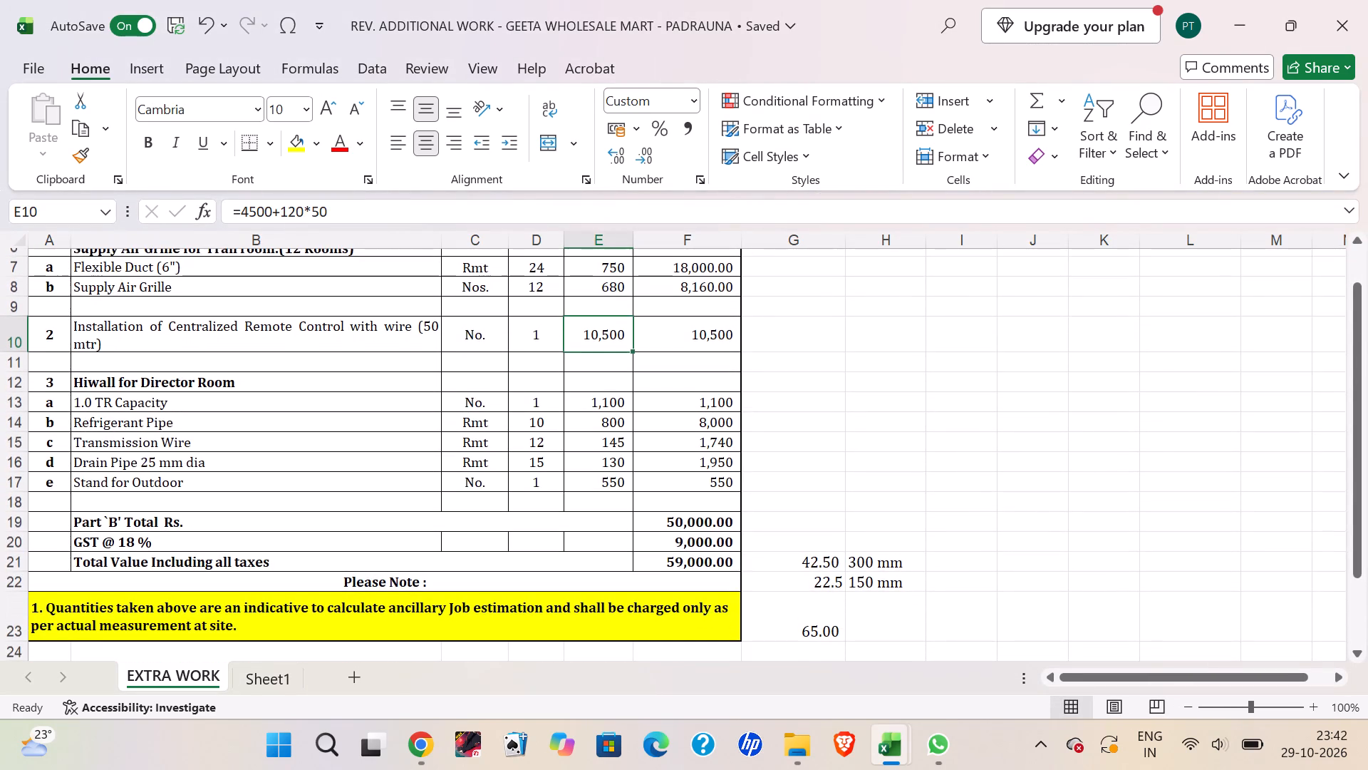
{"action": "scroll", "coordinate": [227, 513], "scroll_direction": "down", "scroll_amount": 1}
{"action": "key", "text": "alt+Tab"}
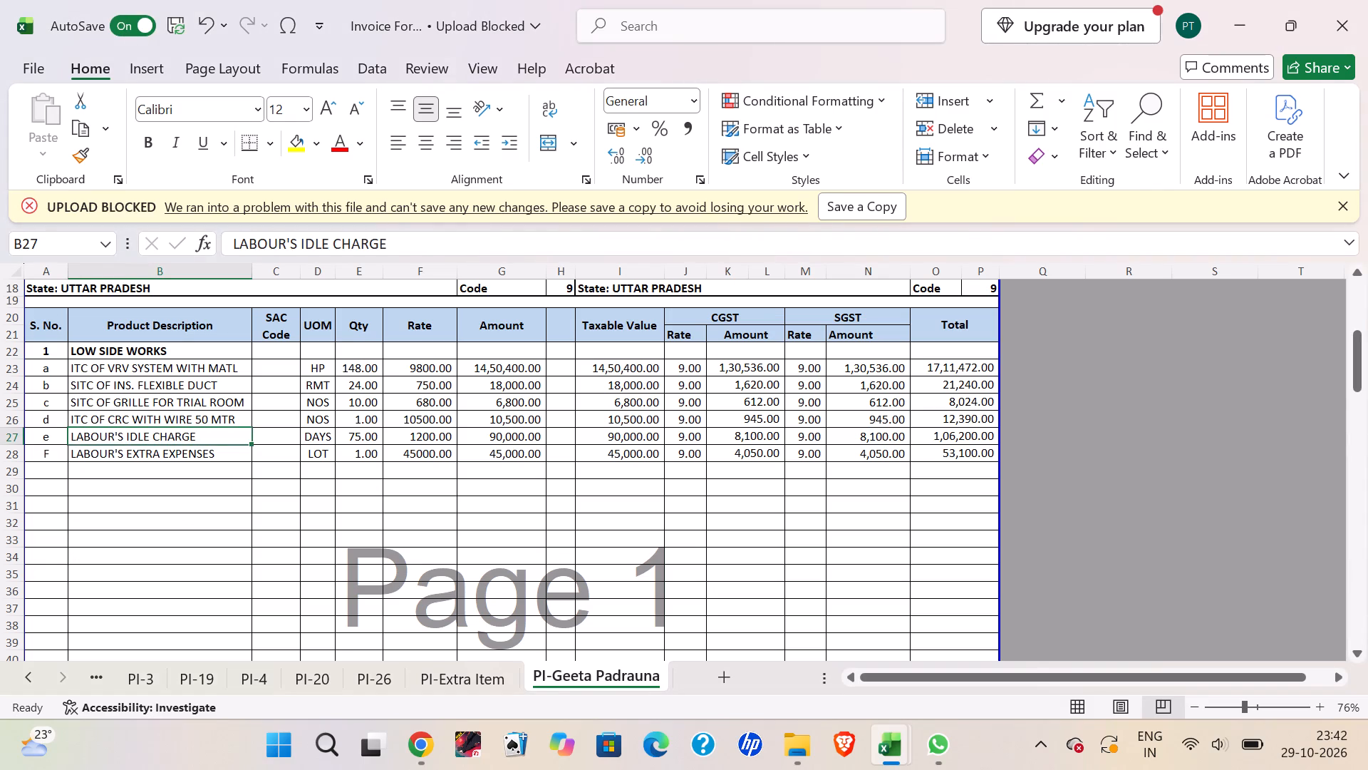
{"action": "key", "text": "Left"}
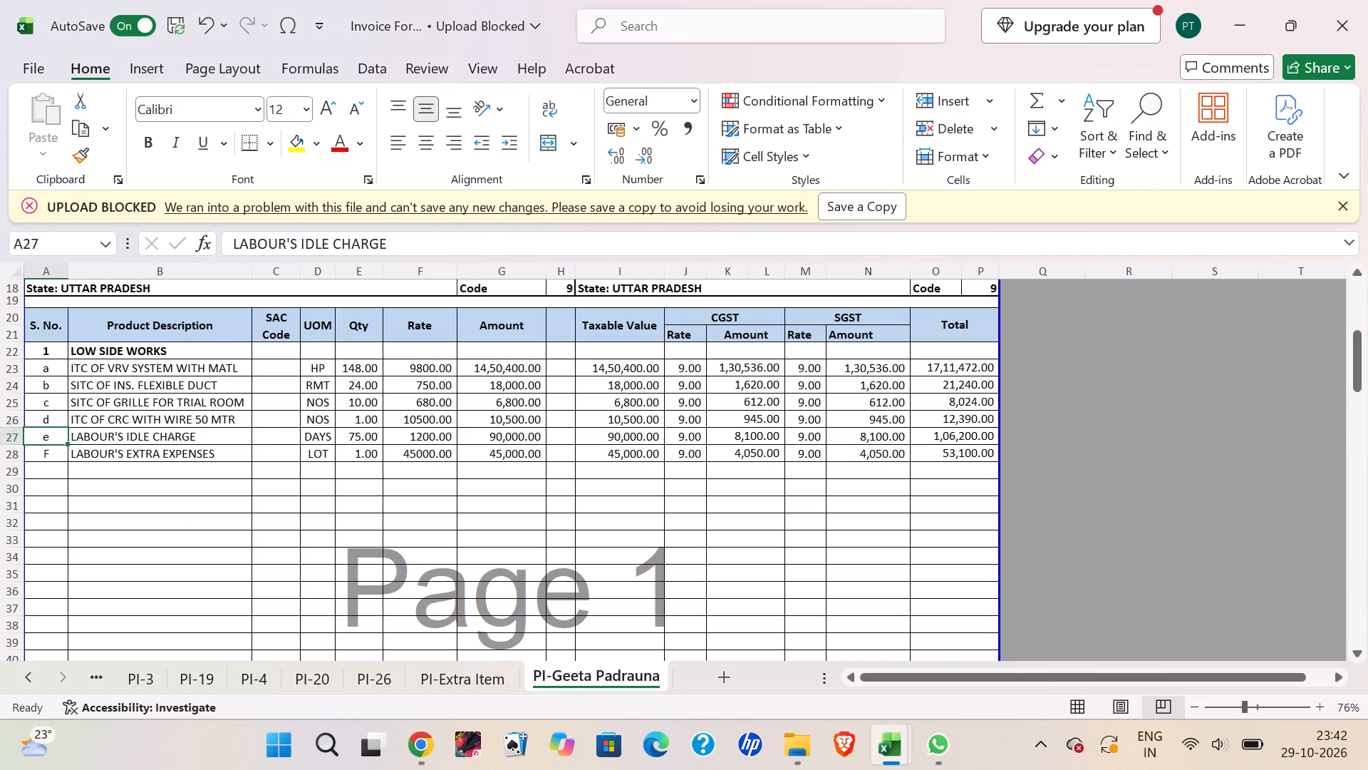
{"action": "key", "text": "shift+Right"}
{"action": "key", "text": "shift+Right"}
{"action": "key", "text": "shift+Right"}
{"action": "key", "text": "shift+Right"}
{"action": "key", "text": "shift+Right"}
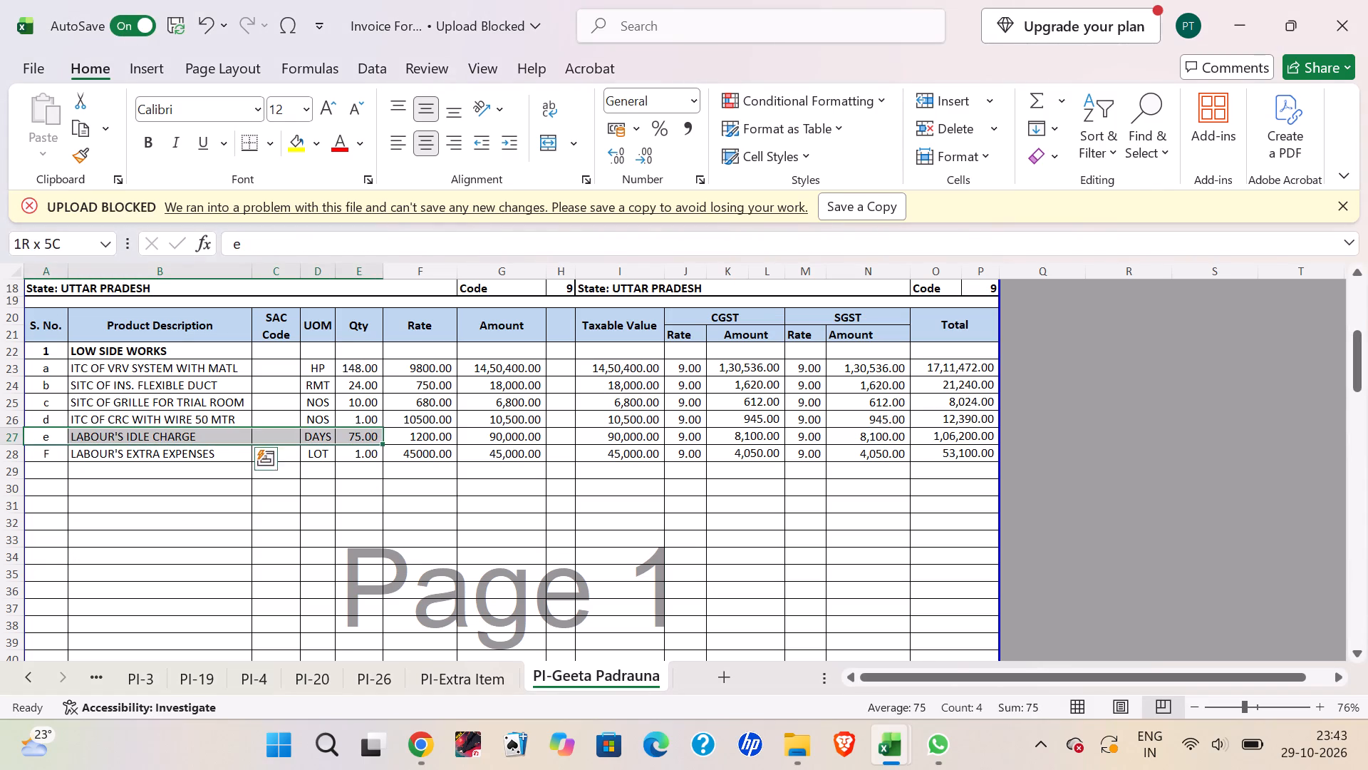
{"action": "key", "text": "shift+Right"}
{"action": "key", "text": "shift+Right"}
{"action": "key", "text": "shift+Right"}
{"action": "key", "text": "shift+Right"}
{"action": "key", "text": "shift+Right"}
{"action": "key", "text": "shift+Right"}
{"action": "key", "text": "shift+Right"}
{"action": "key", "text": "shift+Right"}
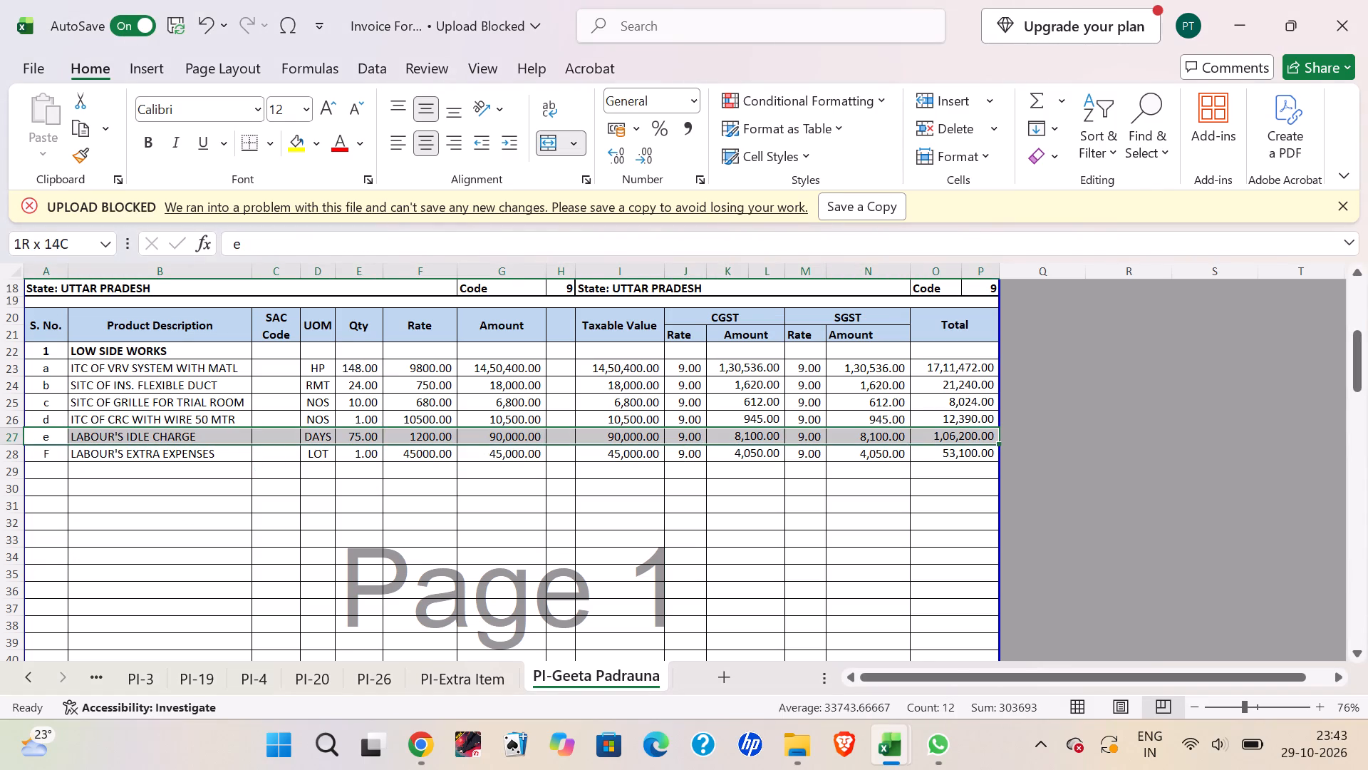
{"action": "key", "text": "Delete"}
{"action": "key", "text": "Left"}
{"action": "key", "text": "Right"}
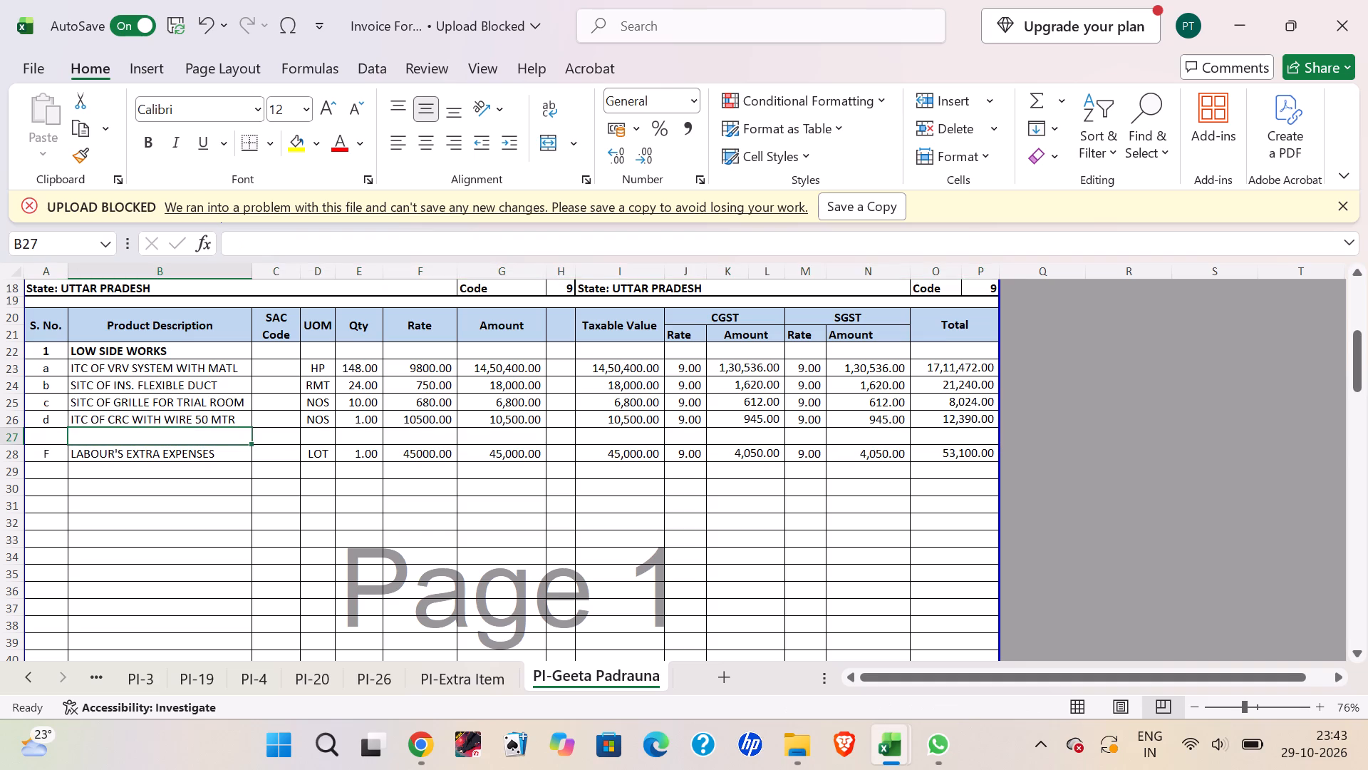
Enter DIRECTOR ROOM as a bold heading in the description column of the emptied row below item d.
{"action": "left_click", "coordinate": [0, 386]}
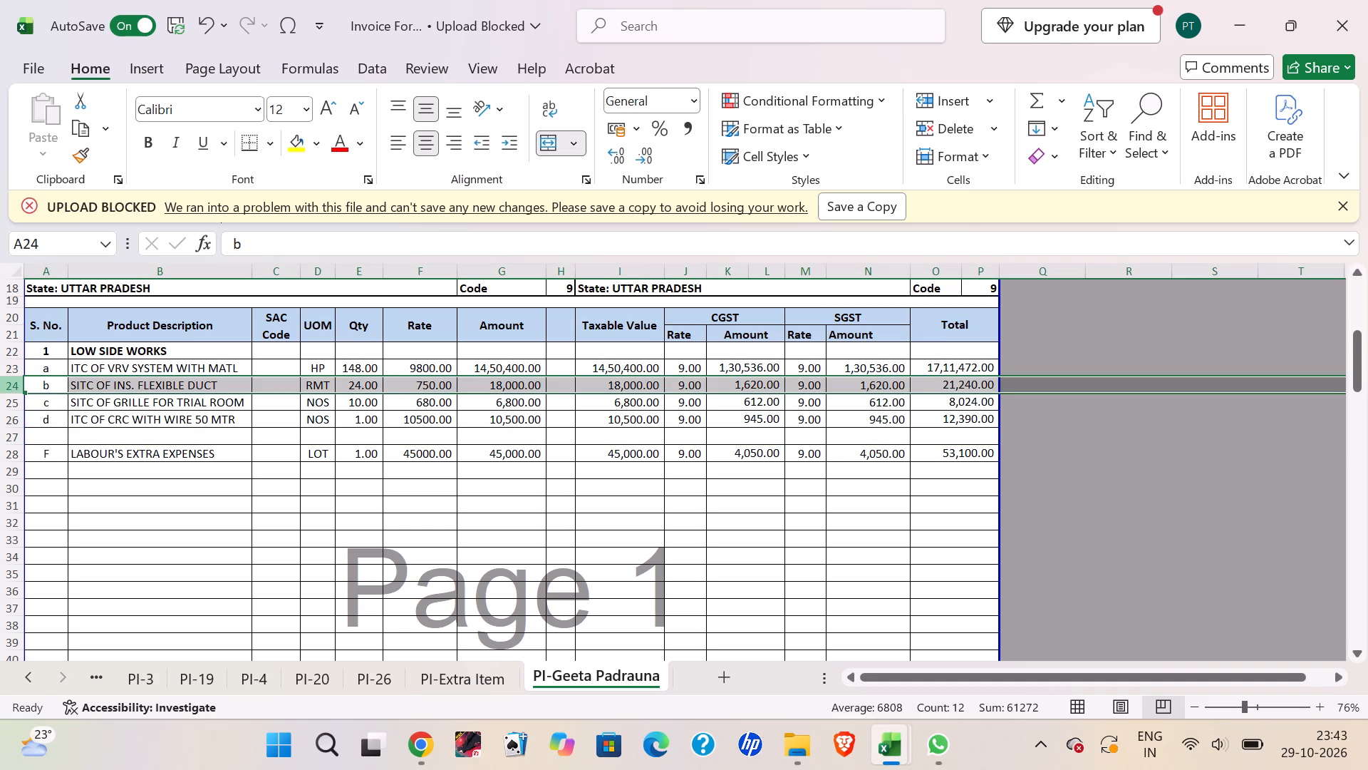
{"action": "key", "text": "Down"}
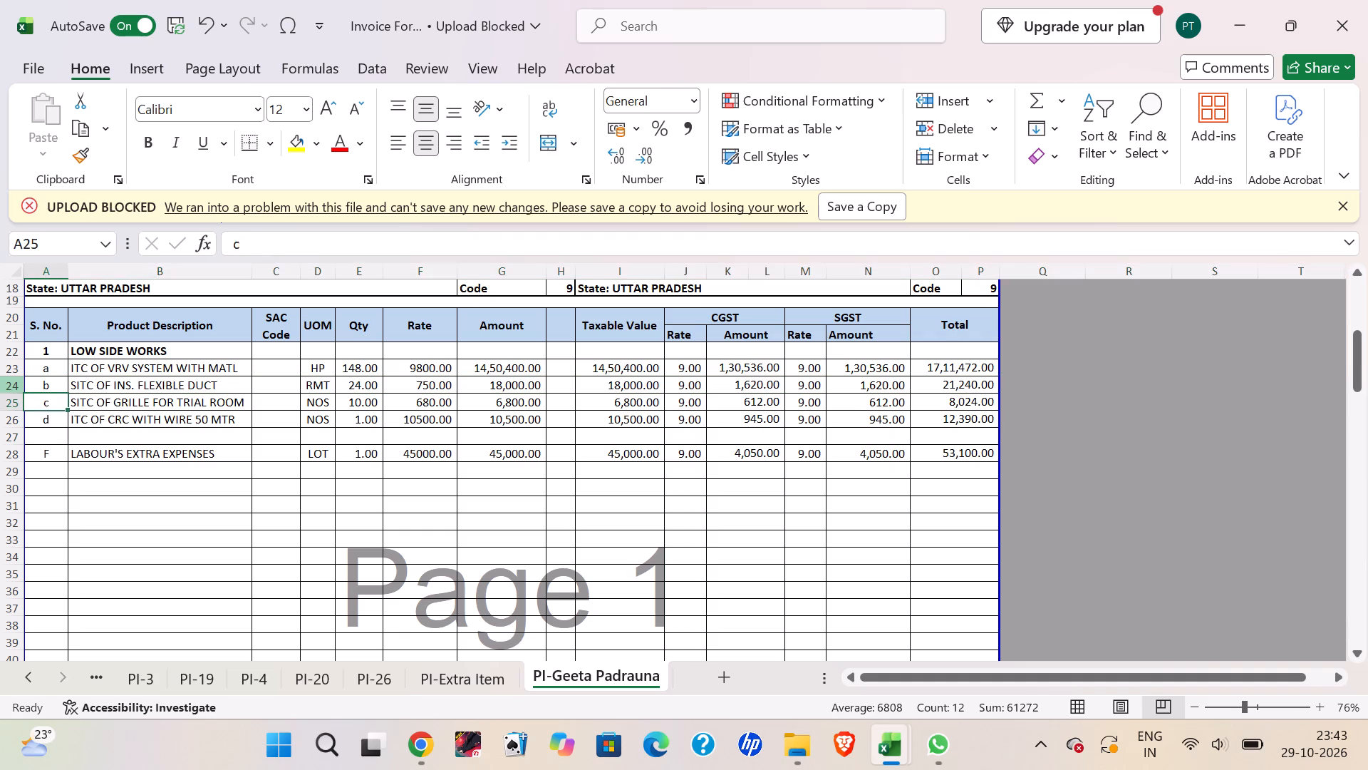
{"action": "key", "text": "Right"}
{"action": "key", "text": "Down"}
{"action": "key", "text": "Down"}
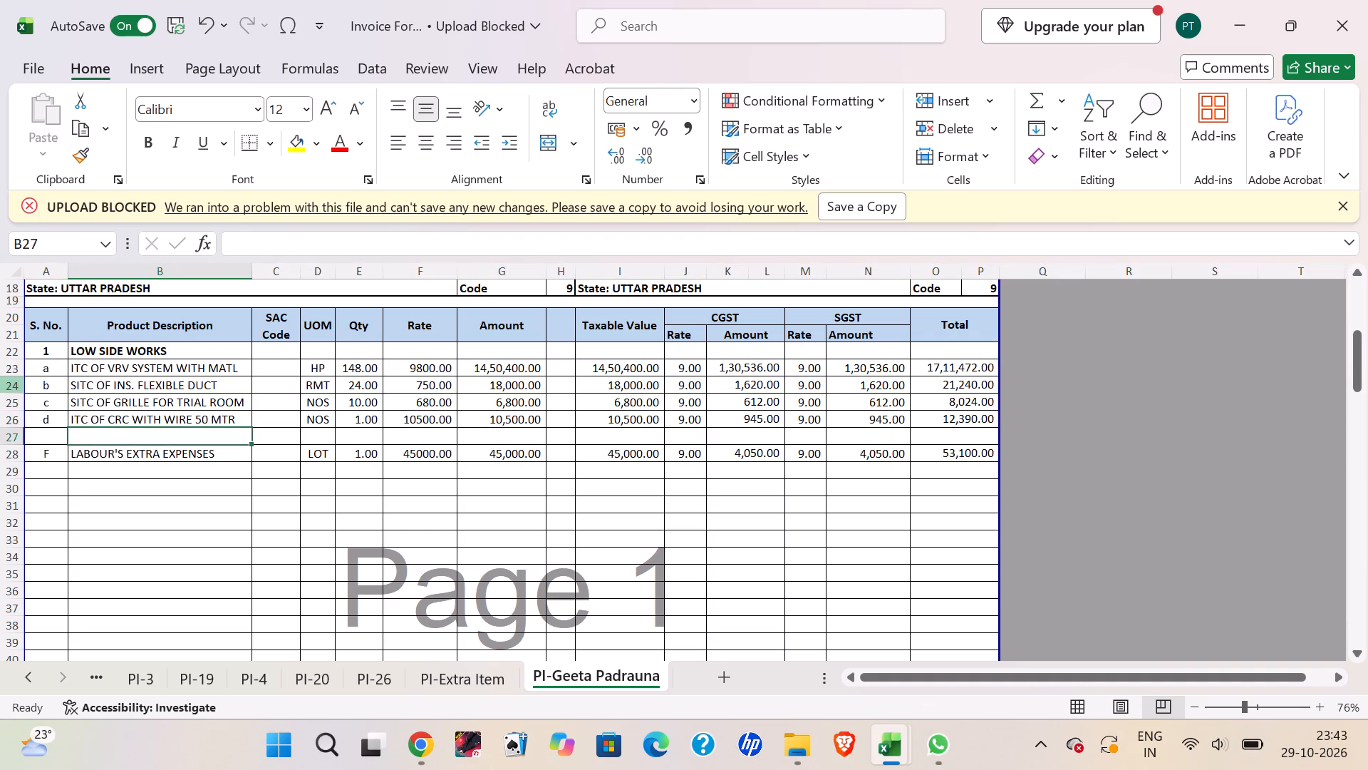
{"action": "key", "text": "d"}
{"action": "type", "text": "IRECT"}
{"action": "type", "text": "OR RR"}
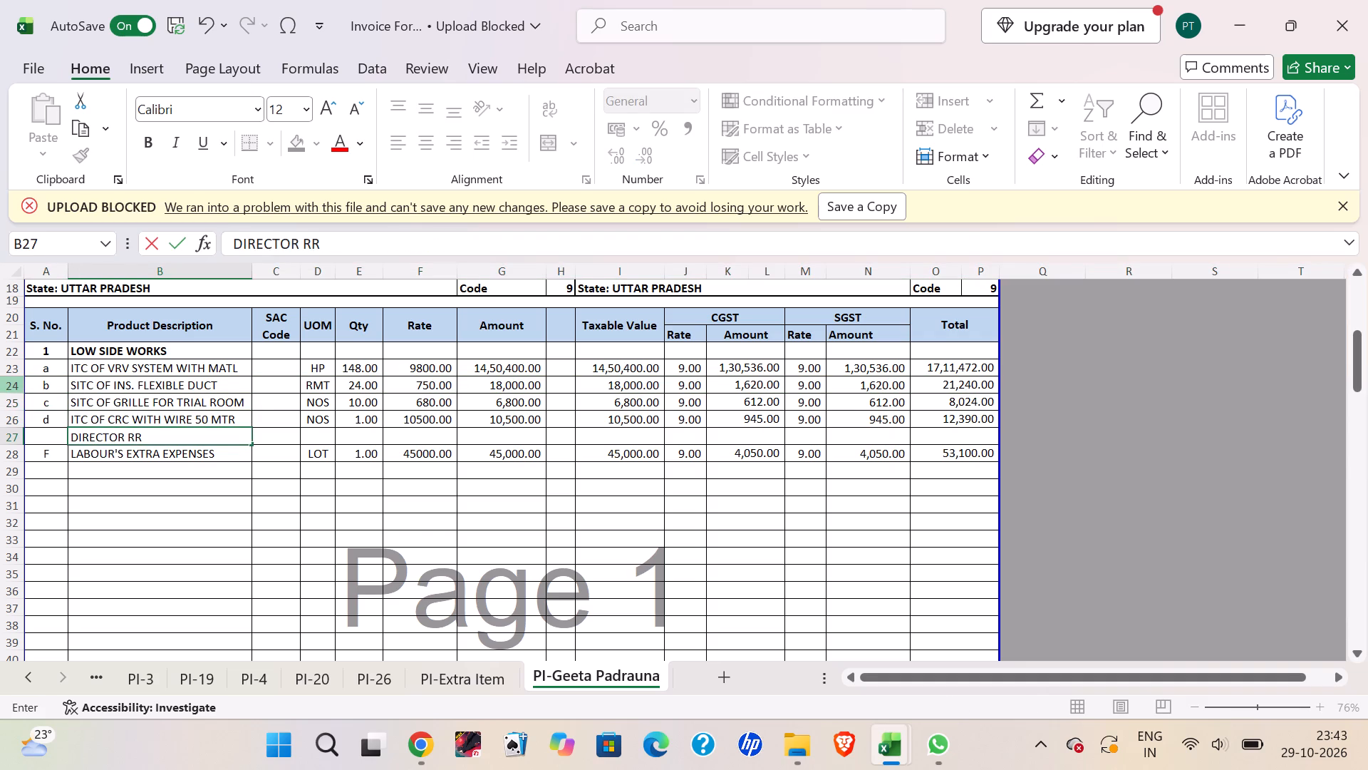
{"action": "key", "text": "Home"}
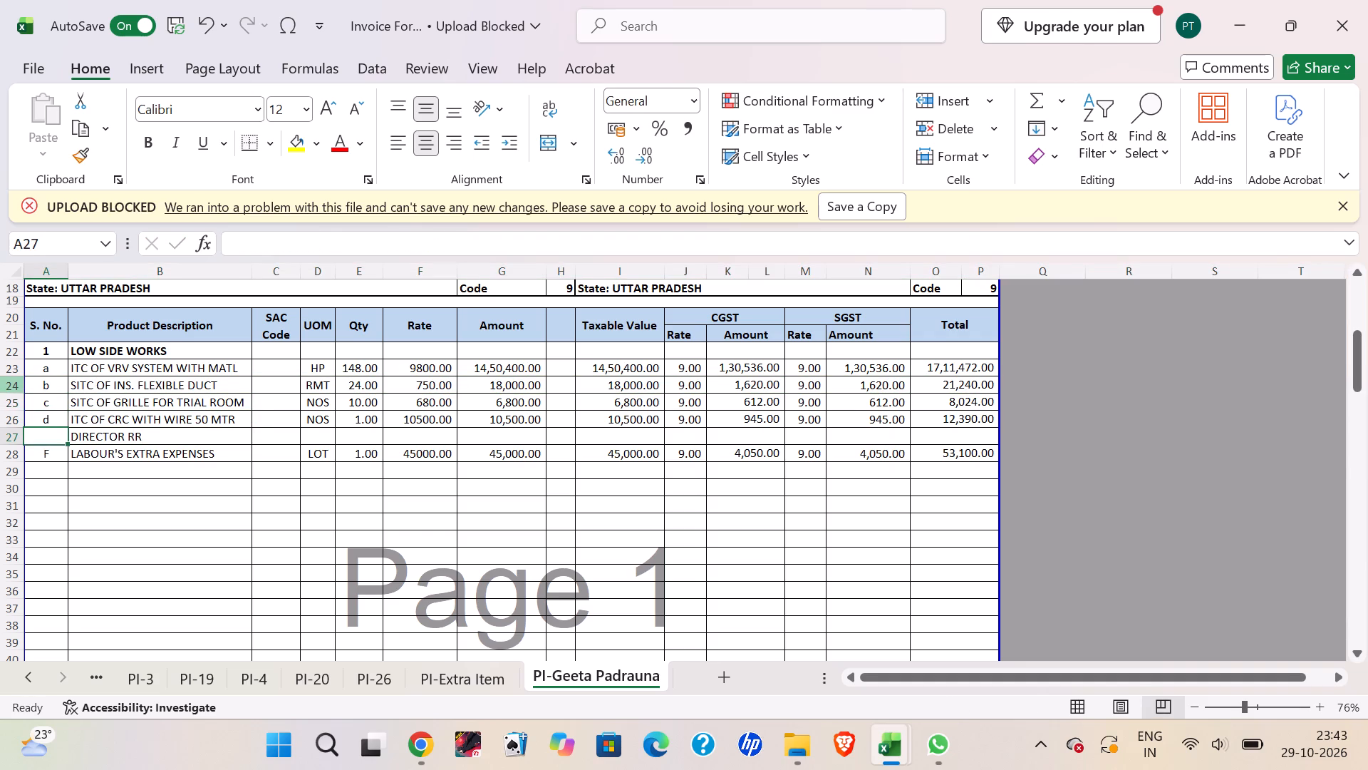
{"action": "key", "text": "Right"}
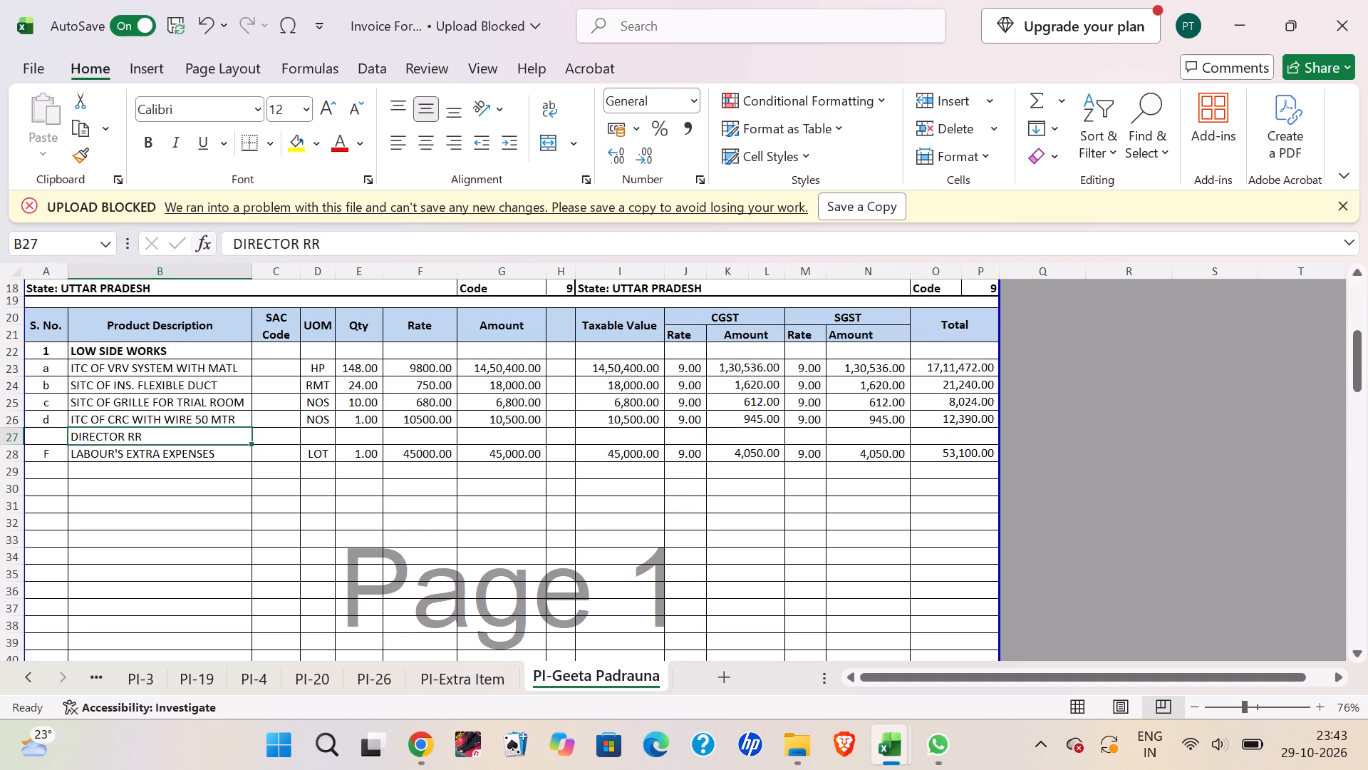
{"action": "left_click", "coordinate": [351, 249]}
{"action": "key", "text": "BackSpace"}
{"action": "type", "text": "OOM"}
{"action": "key", "text": "Down"}
{"action": "key", "text": "Up"}
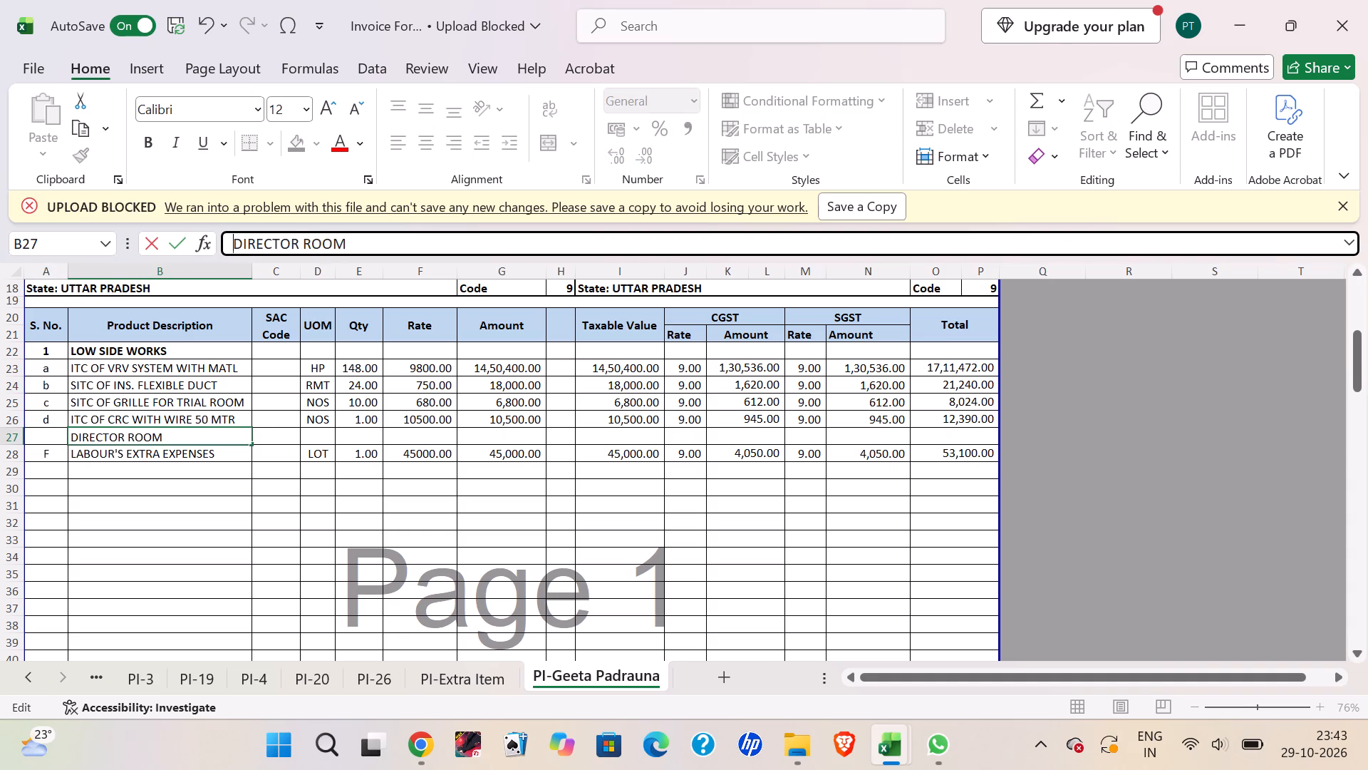
{"action": "key", "text": "Return"}
{"action": "key", "text": "Up"}
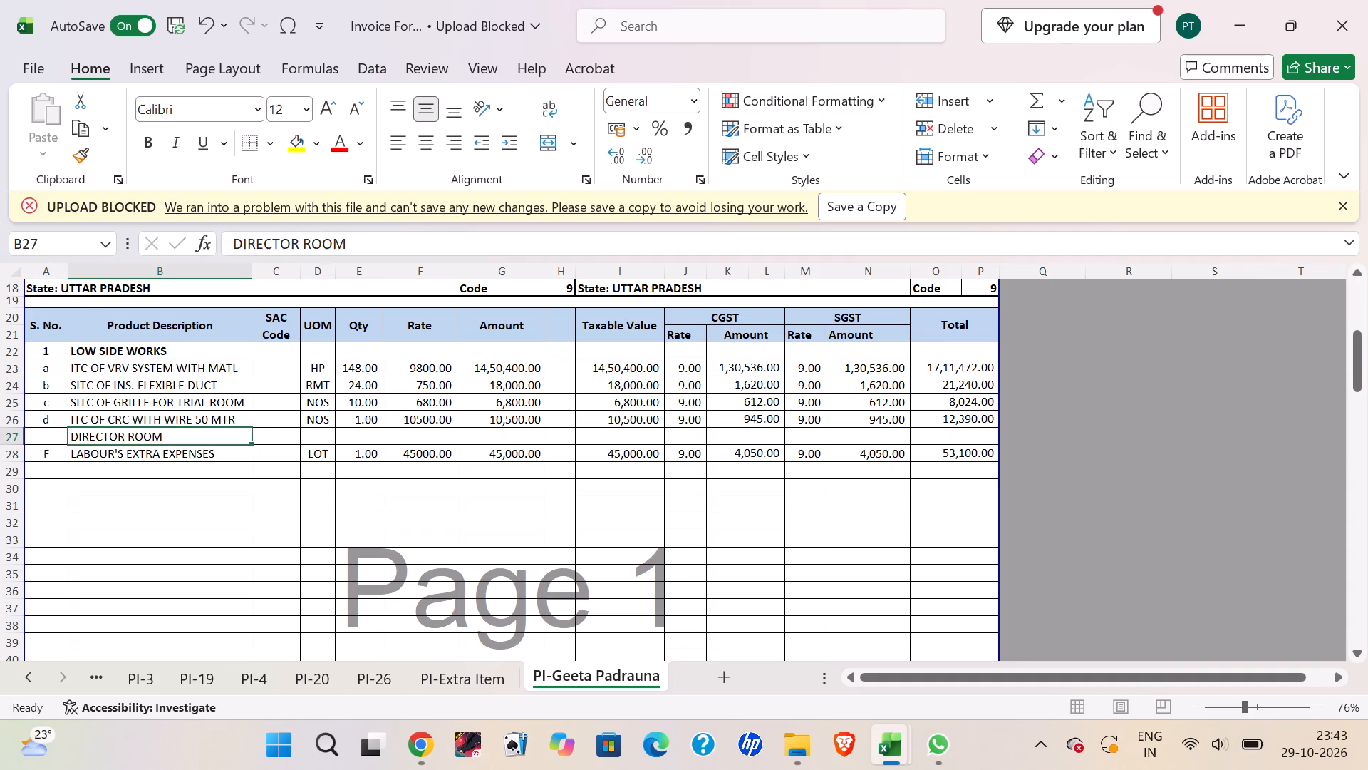
{"action": "key", "text": "ctrl+b"}
{"action": "key", "text": "Up"}
{"action": "key", "text": "Up"}
{"action": "key", "text": "Down"}
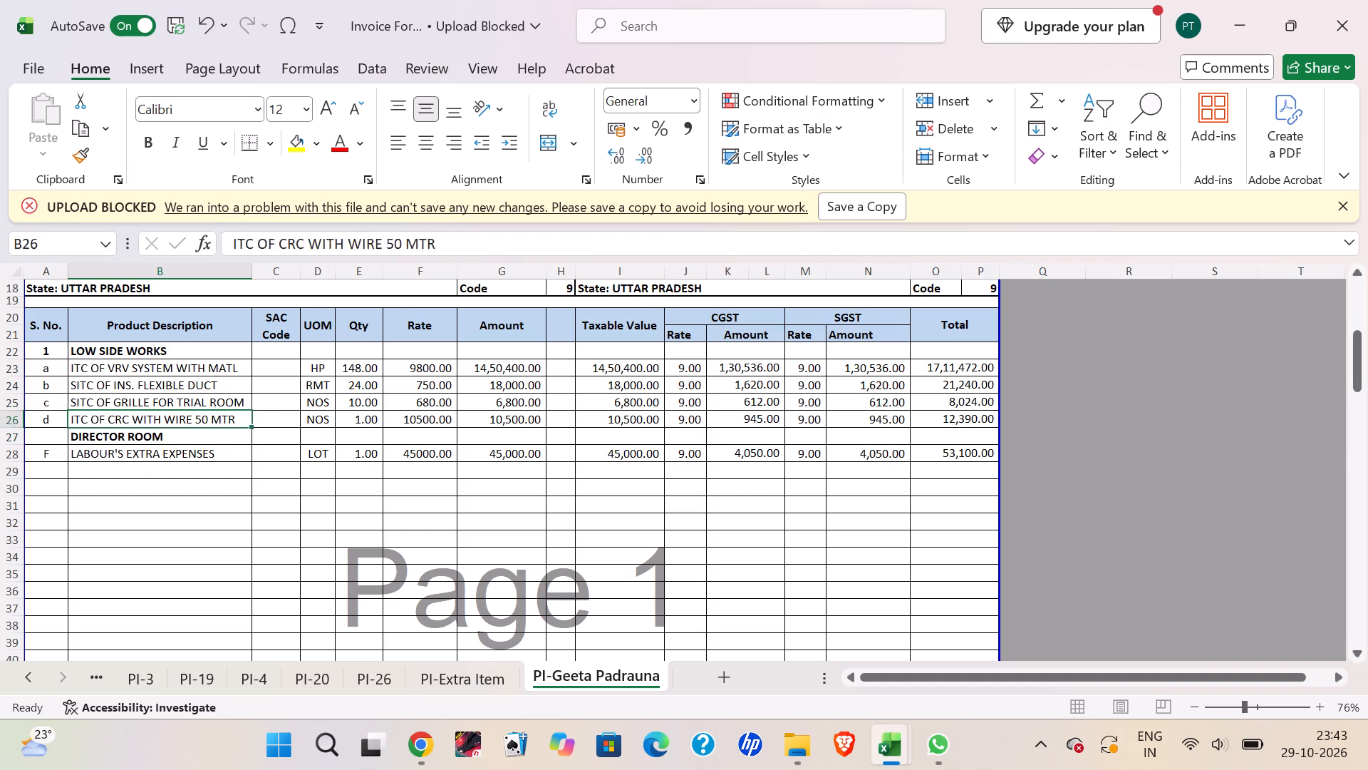
Number the DIRECTOR ROOM heading 2 in bold and relabel the LABOUR'S EXTRA EXPENSES item below it as a.
{"action": "key", "text": "Down"}
{"action": "key", "text": "Left"}
{"action": "key", "text": "2"}
{"action": "key", "text": "Down"}
{"action": "key", "text": "Up"}
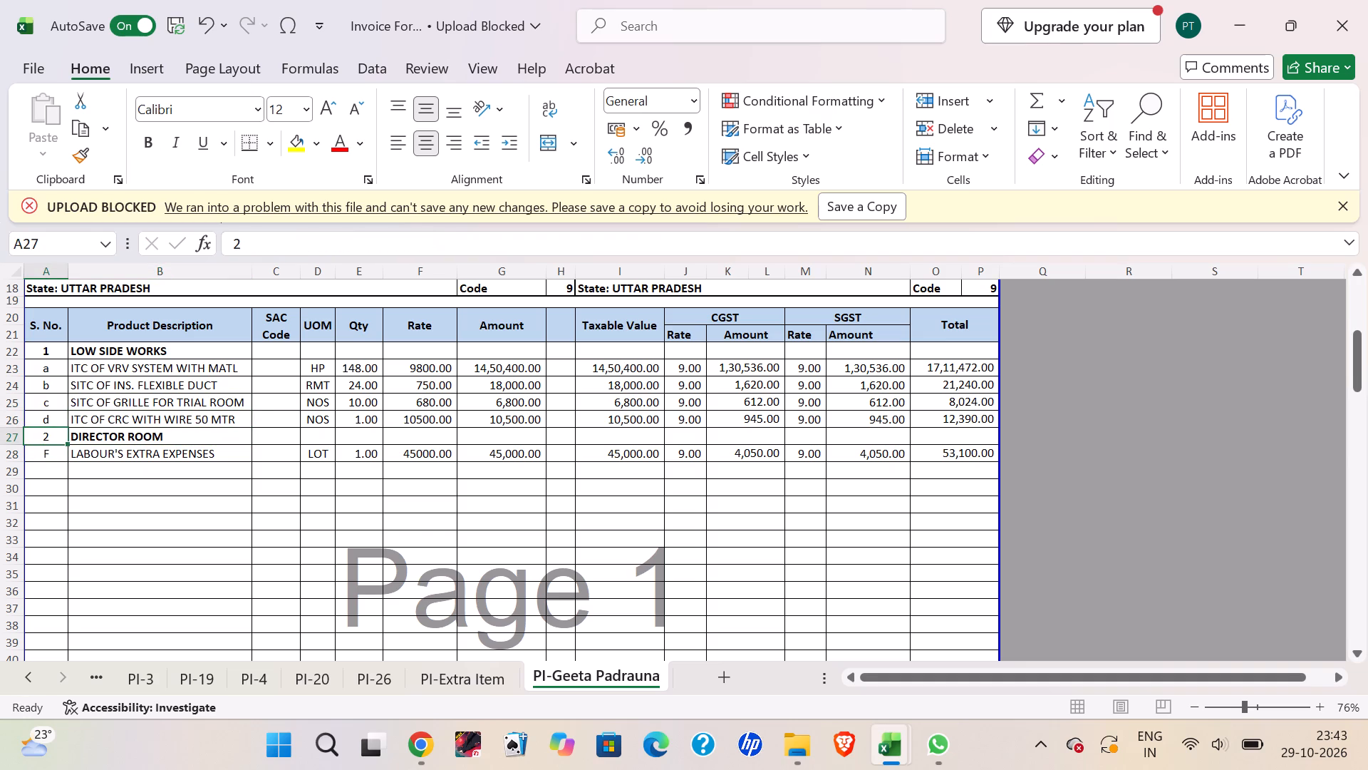
{"action": "key", "text": "ctrl+b"}
{"action": "key", "text": "Down"}
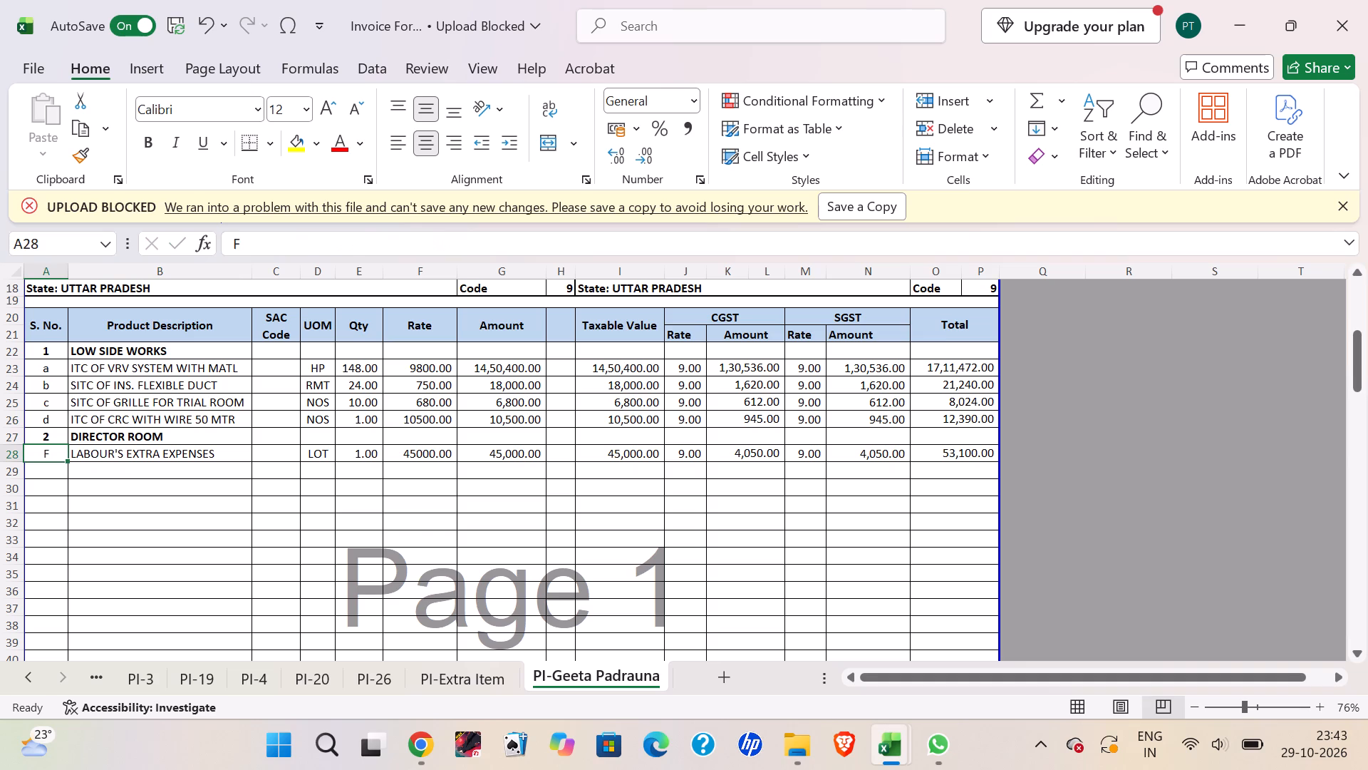
{"action": "key", "text": "shift+a"}
{"action": "key", "text": "Right"}
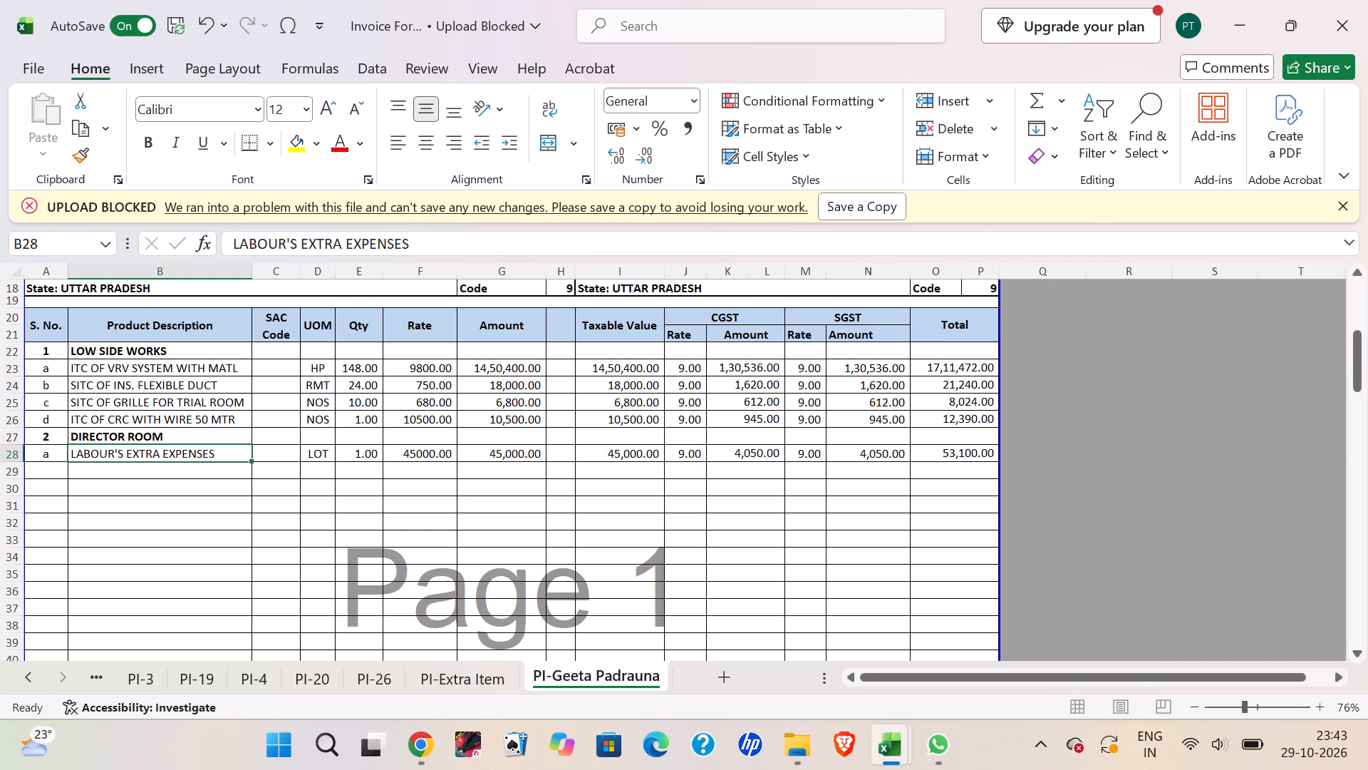
Copy the serial letters and descriptions of items a to e under Hiwall for Director Room on the EXTRA WORK sheet.
{"action": "key", "text": "alt+Tab"}
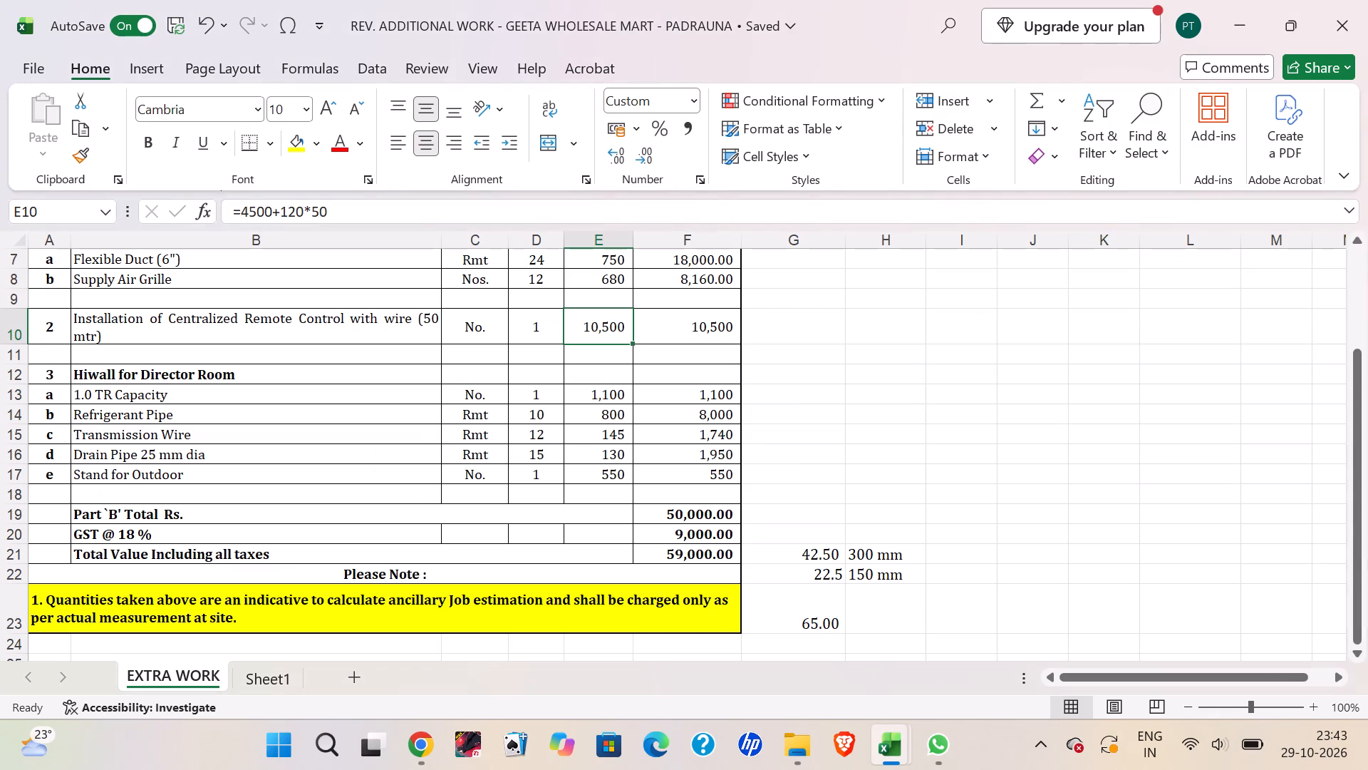
{"action": "key", "text": "alt+Tab"}
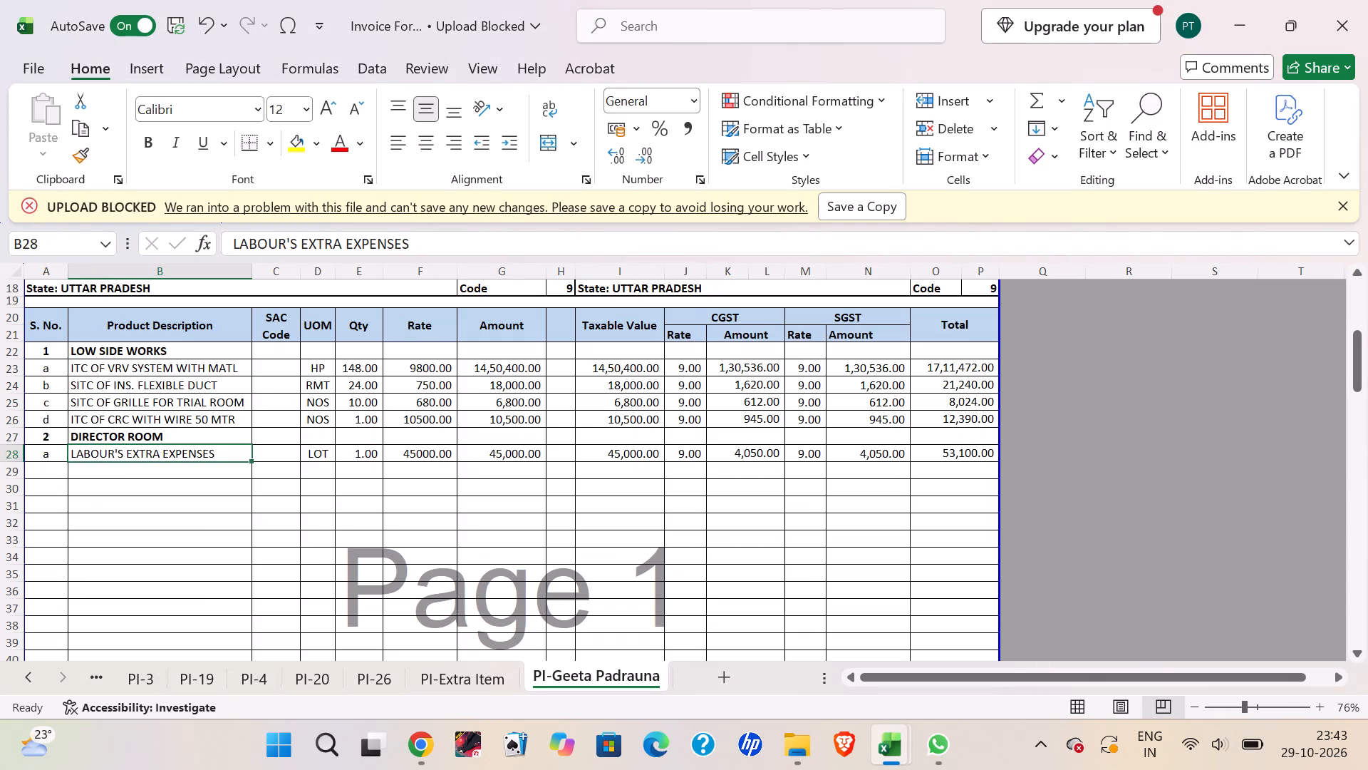
{"action": "key", "text": "alt+Tab"}
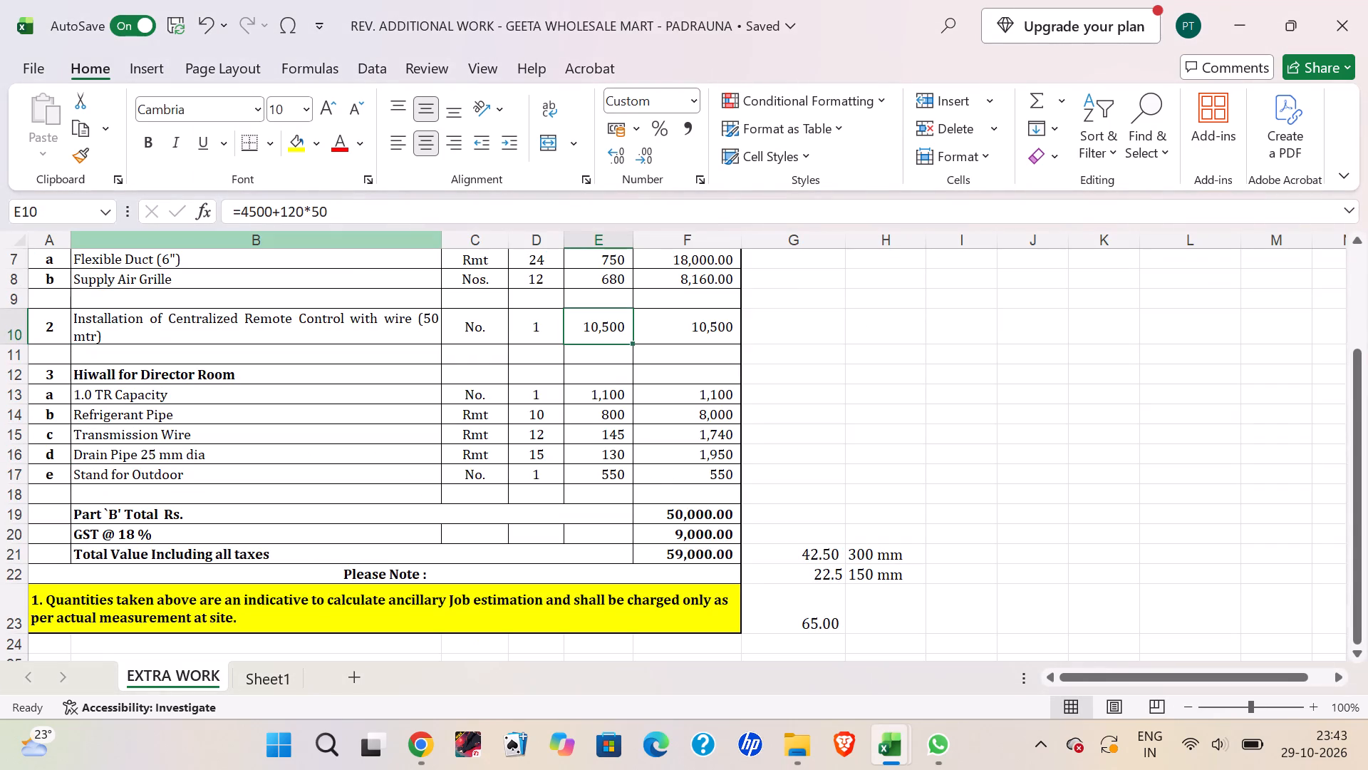
{"action": "left_click_drag", "start_coordinate": [133, 396], "coordinate": [133, 472]}
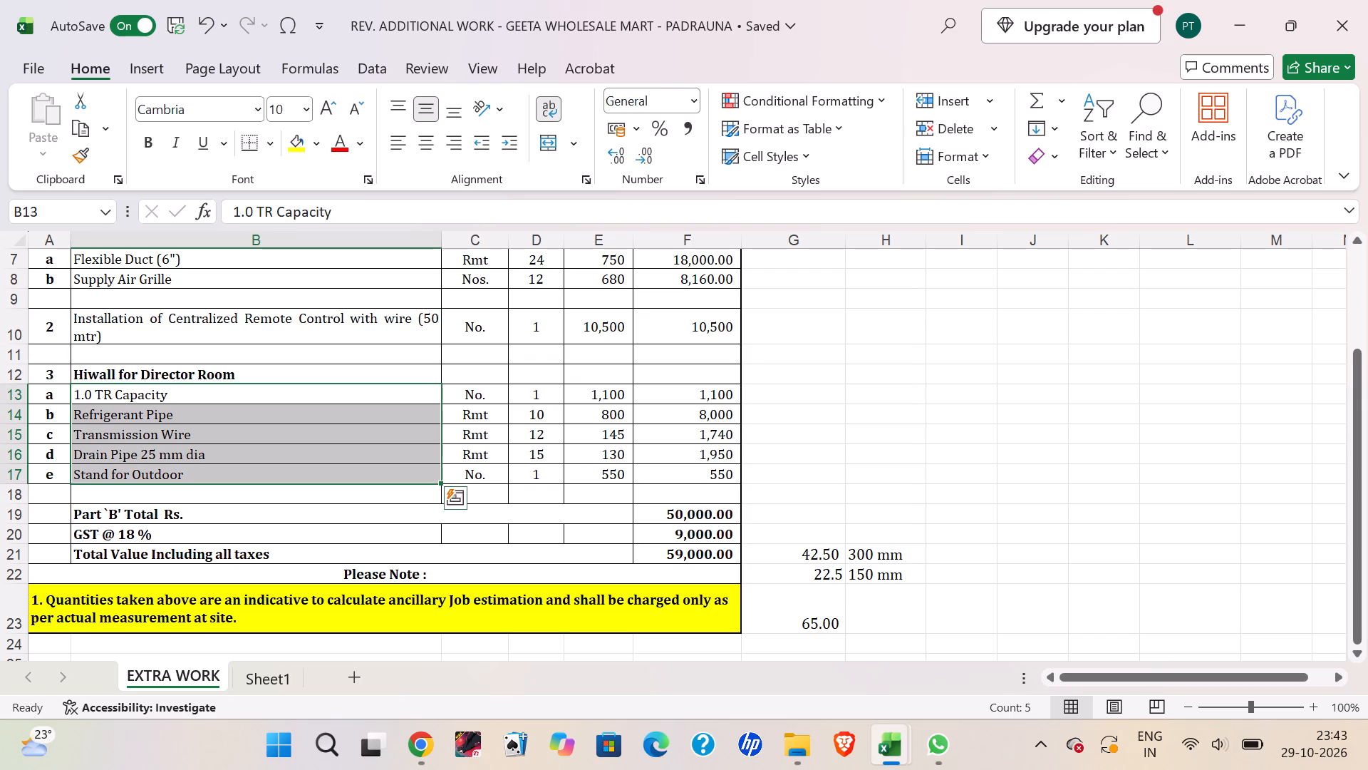
{"action": "left_click_drag", "start_coordinate": [46, 390], "coordinate": [130, 474]}
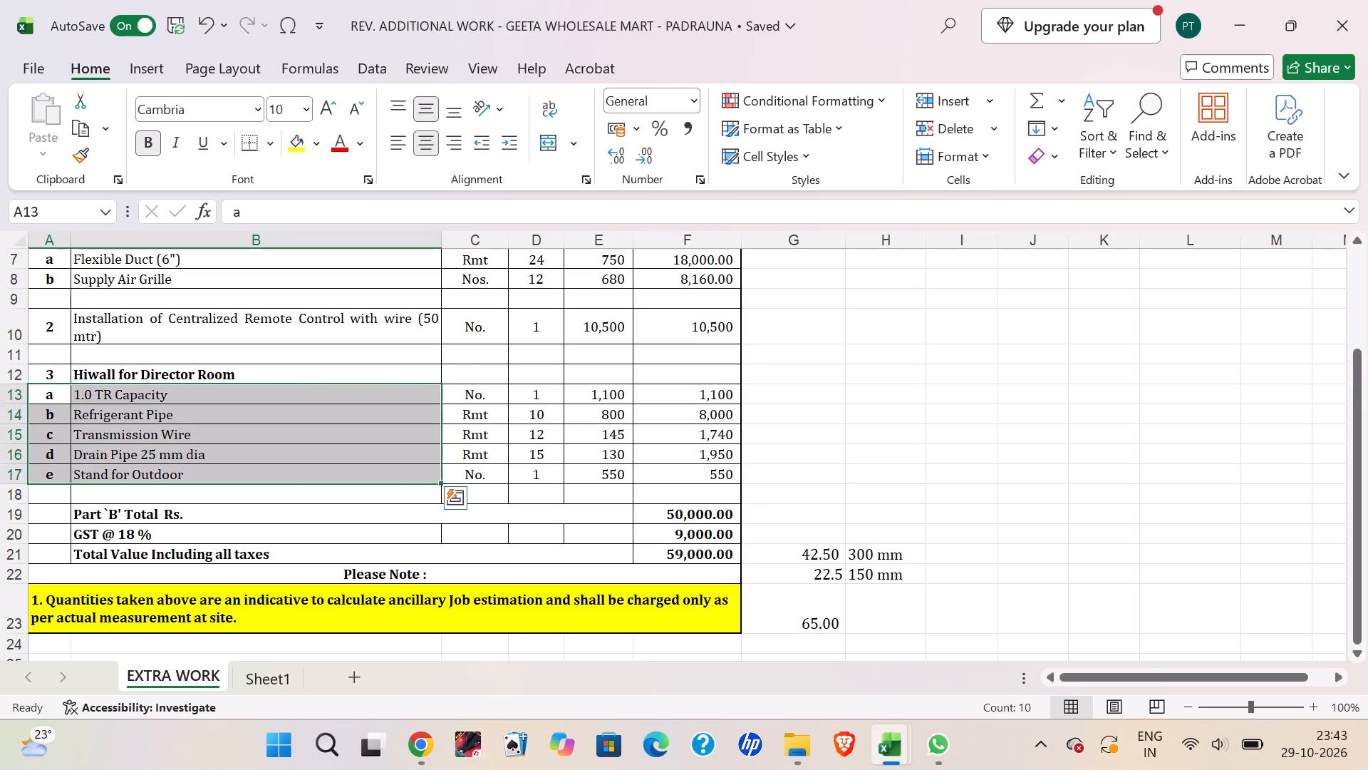
{"action": "key", "text": "ctrl+c"}
Paste the copied serial letters and descriptions as values under DIRECTOR ROOM in the invoice, replacing the LABOUR'S EXTRA EXPENSES entry.
{"action": "key", "text": "alt+Tab"}
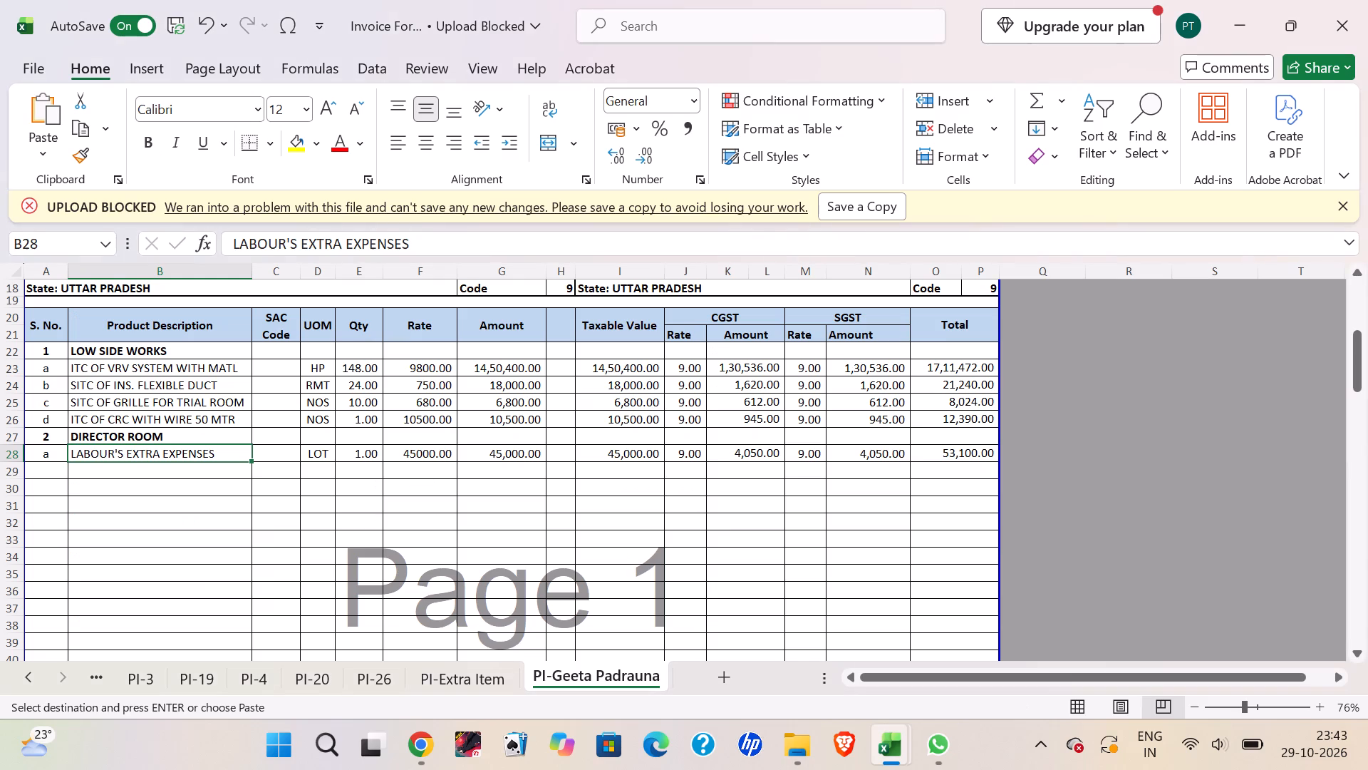
{"action": "left_click", "coordinate": [53, 453]}
{"action": "right_click", "coordinate": [53, 453]}
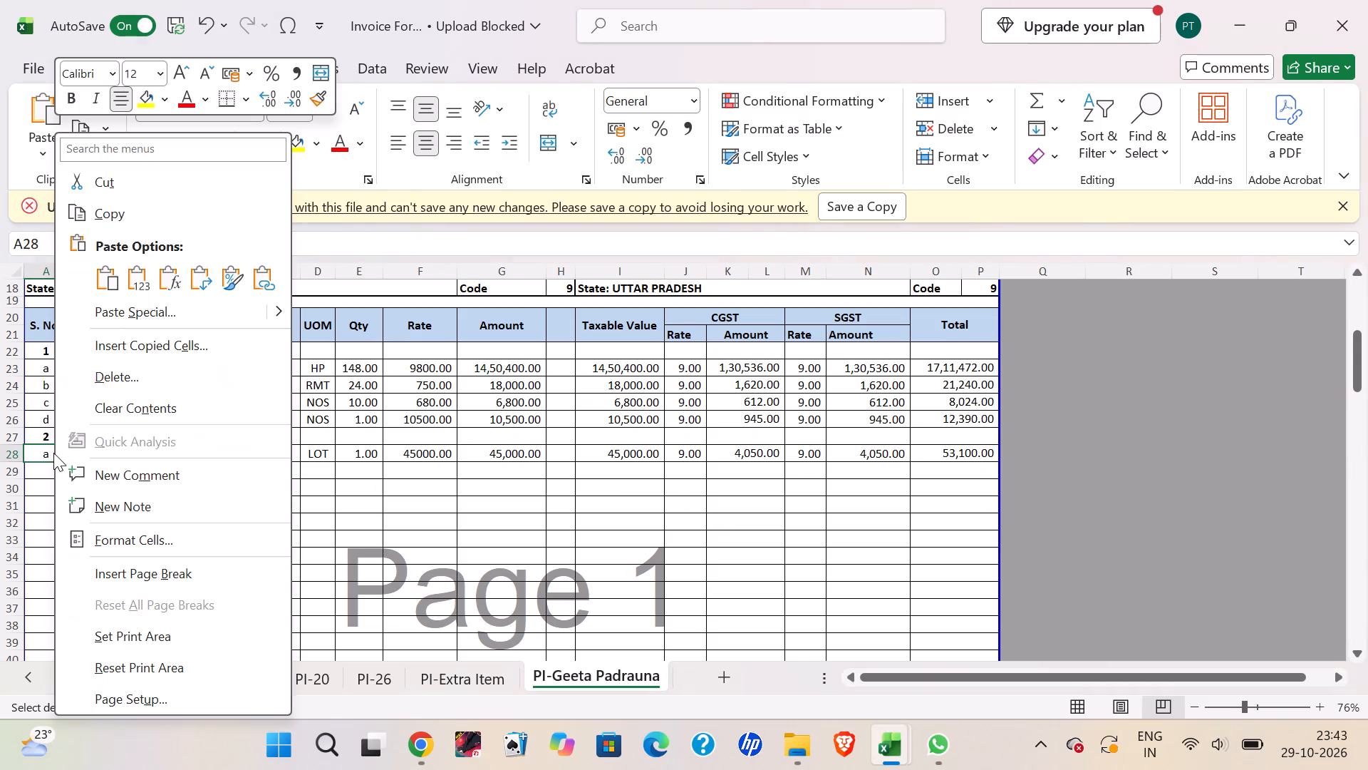
{"action": "left_click", "coordinate": [153, 319]}
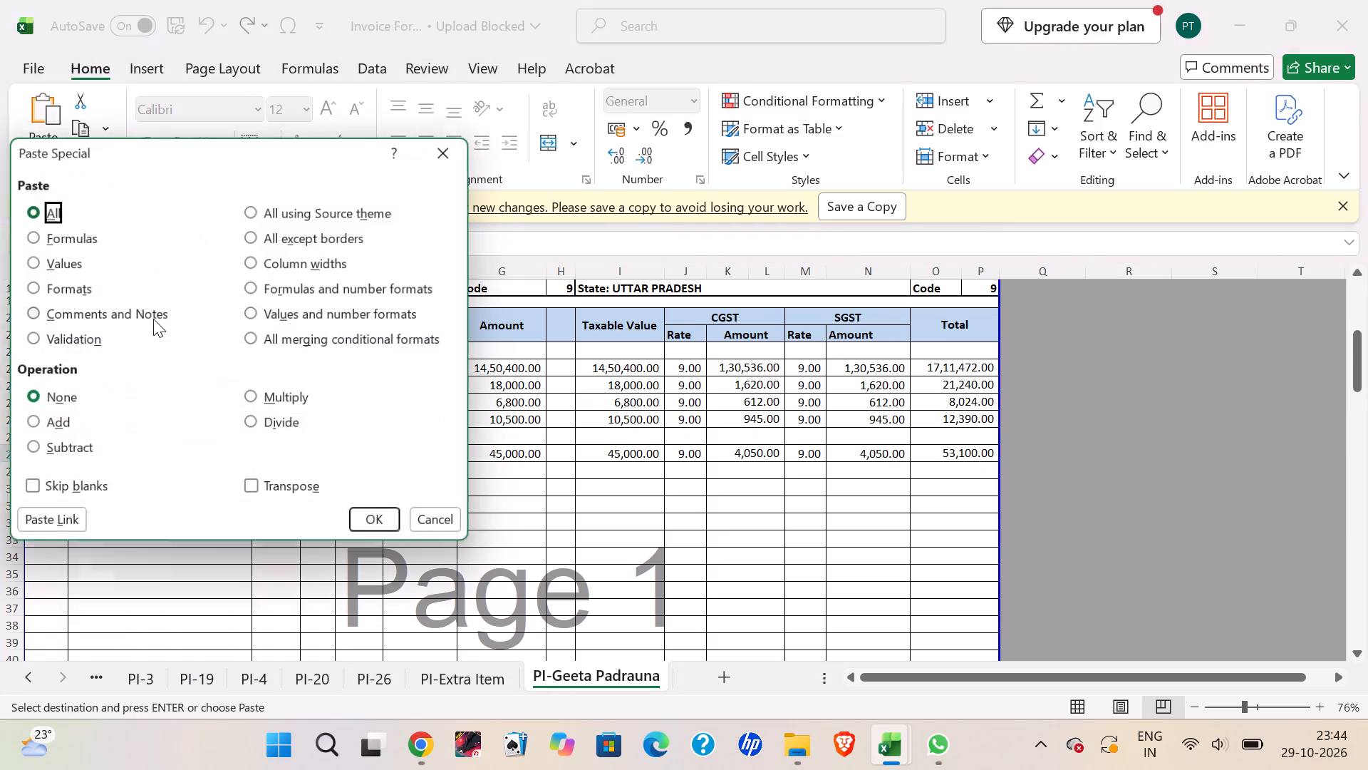
{"action": "left_click", "coordinate": [51, 257]}
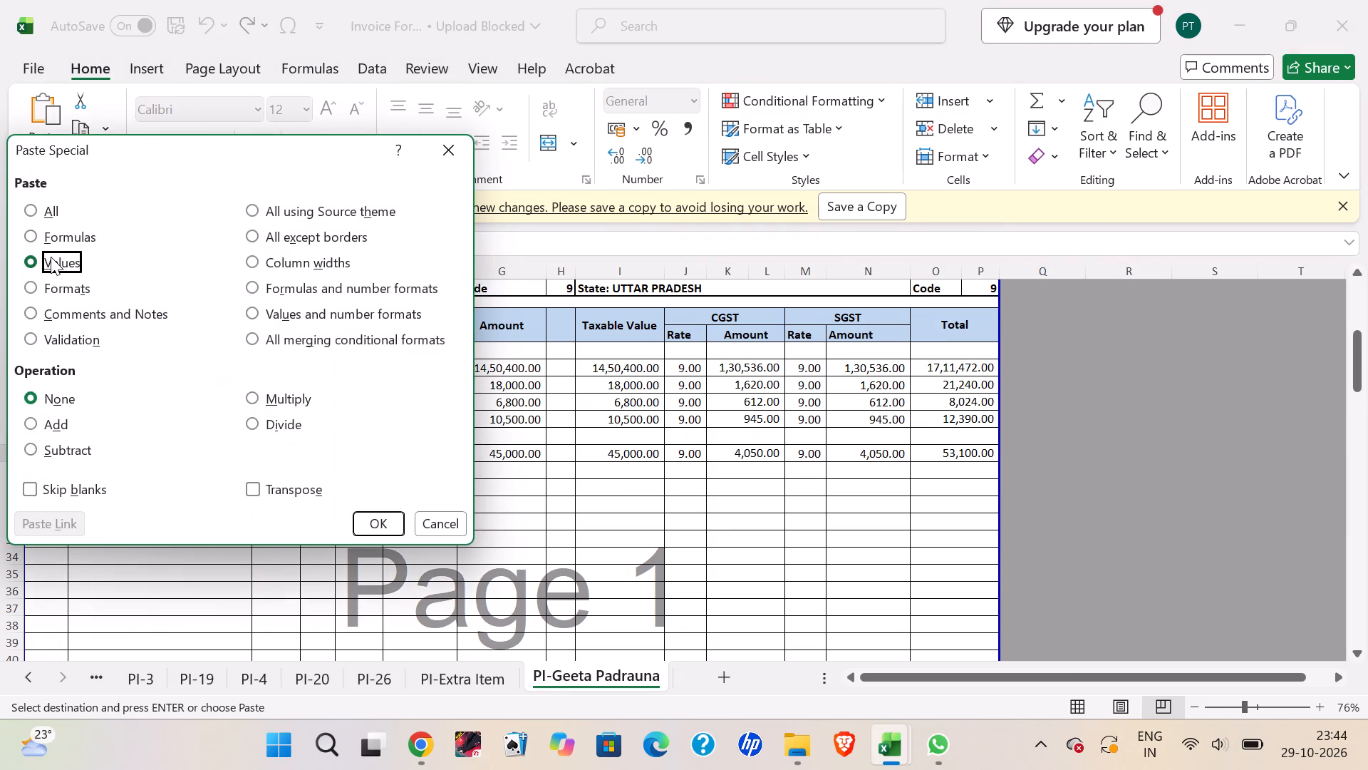
{"action": "key", "text": "Return"}
Remove the bold formatting from the Transmission Wire description in the invoice.
{"action": "key", "text": "Right"}
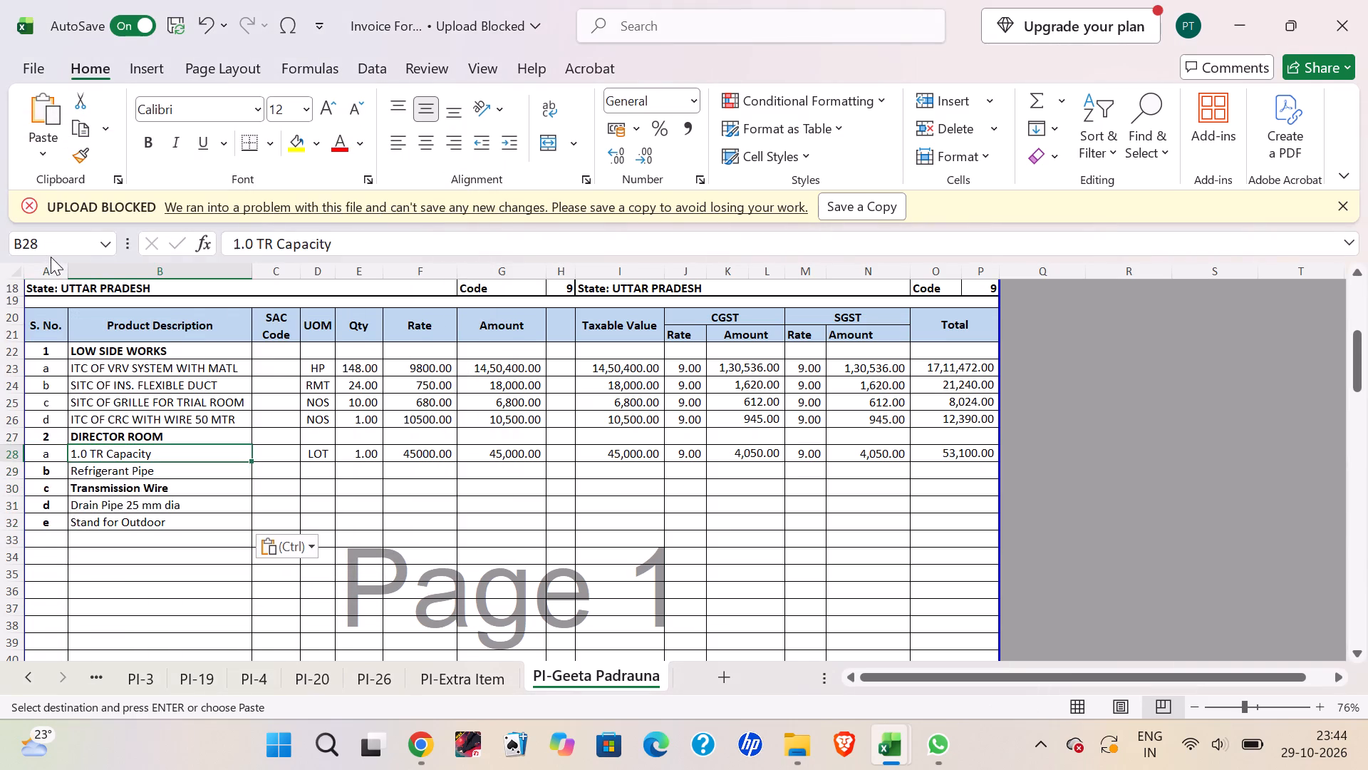
{"action": "key", "text": "Down"}
{"action": "key", "text": "Down"}
{"action": "key", "text": "ctrl+b"}
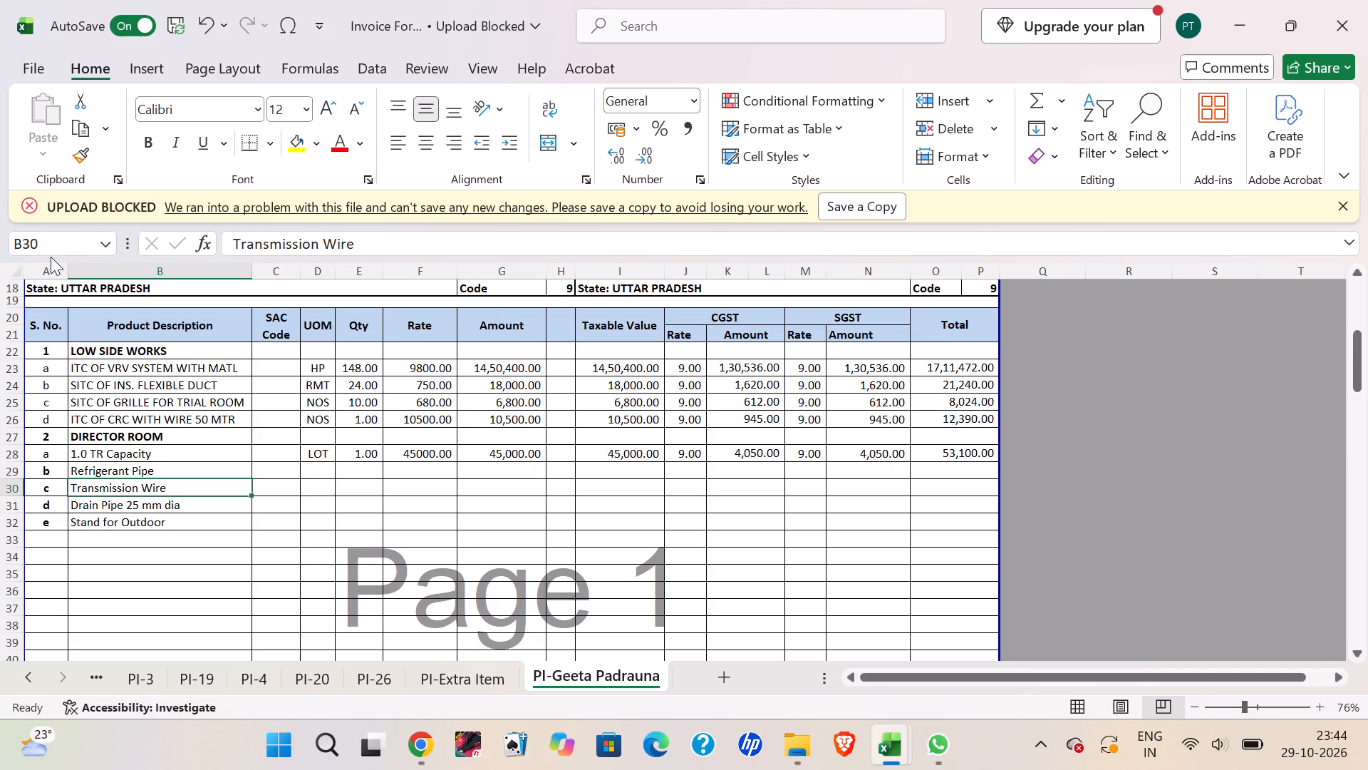
Copy the units and quantities of items a to e under Hiwall for Director Room on the EXTRA WORK sheet.
{"action": "key", "text": "Right"}
{"action": "key", "text": "Right"}
{"action": "key", "text": "Up"}
{"action": "key", "text": "Up"}
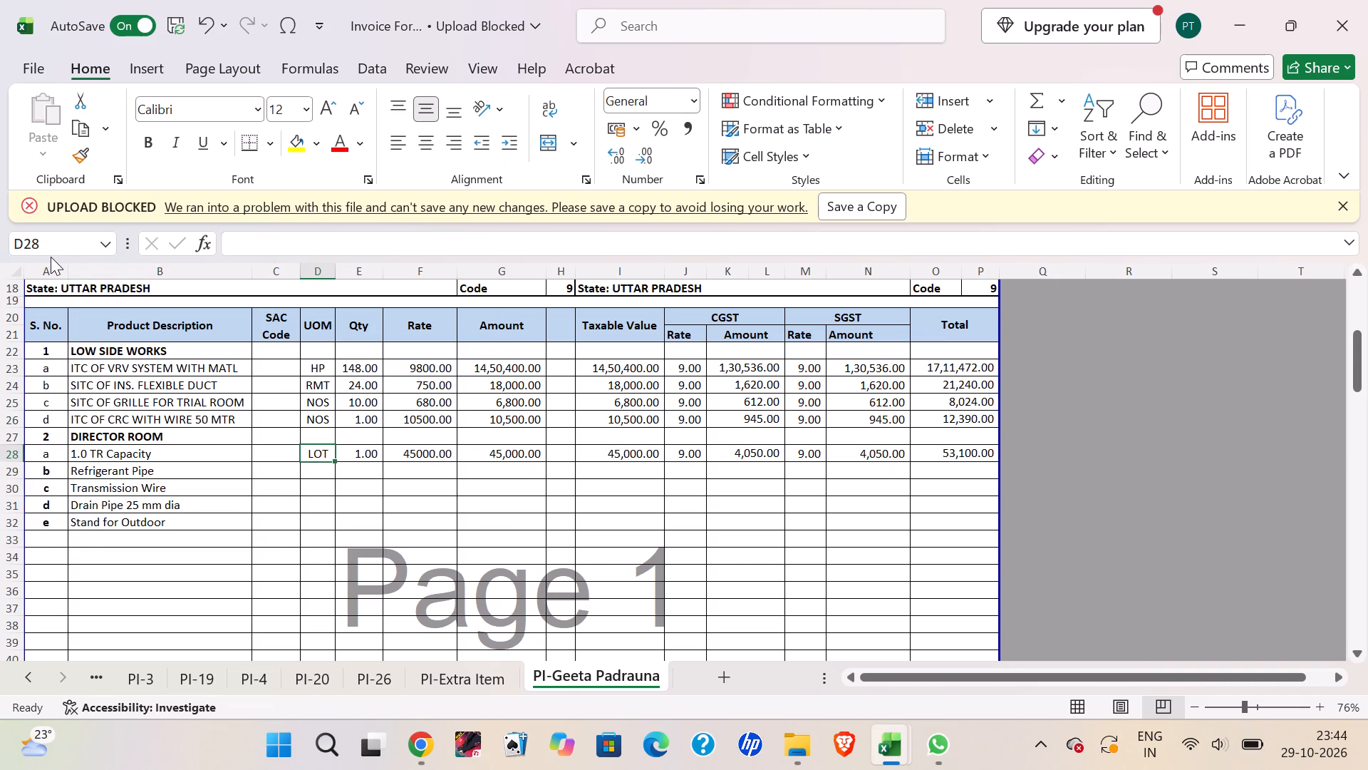
{"action": "key", "text": "alt+Tab"}
{"action": "key", "text": "Right"}
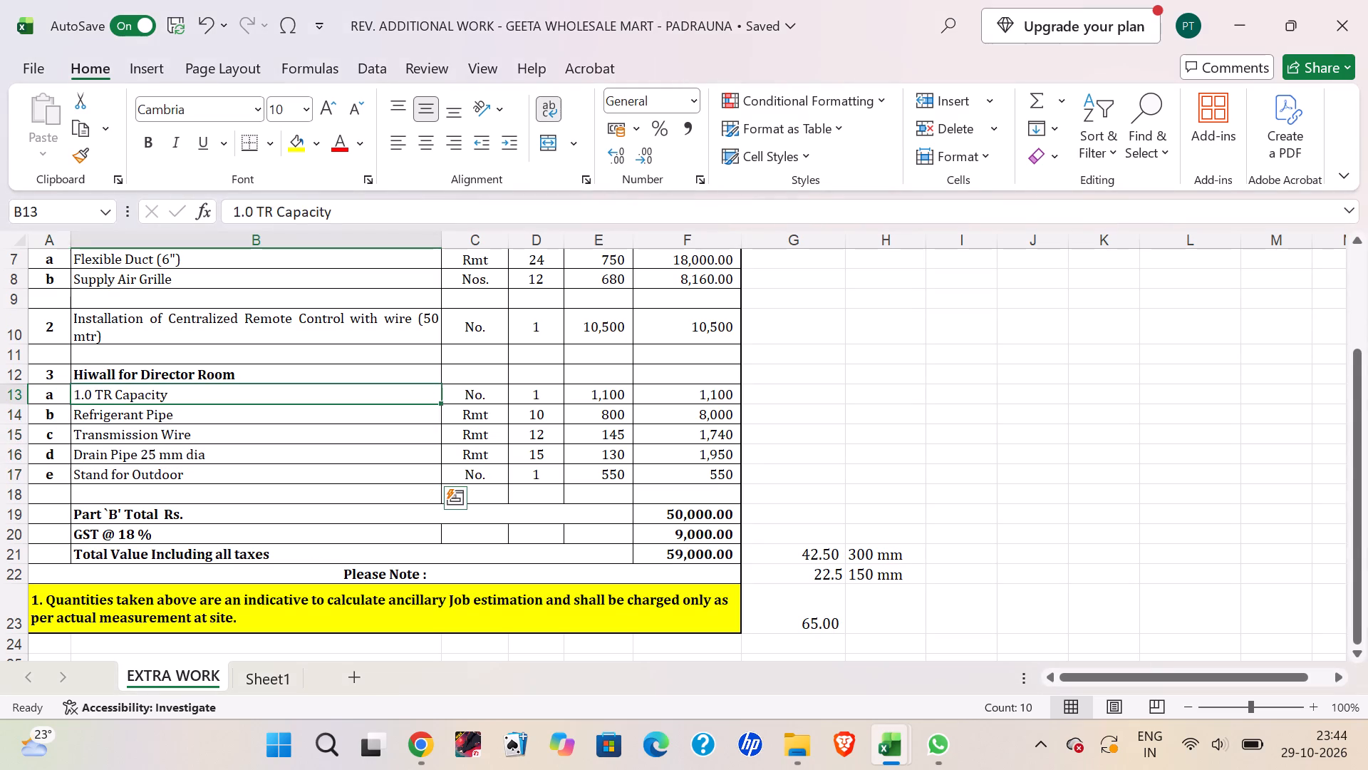
{"action": "key", "text": "Right"}
{"action": "key", "text": "shift+Down"}
{"action": "key", "text": "shift+Down"}
{"action": "key", "text": "shift+Down"}
{"action": "key", "text": "shift+Down"}
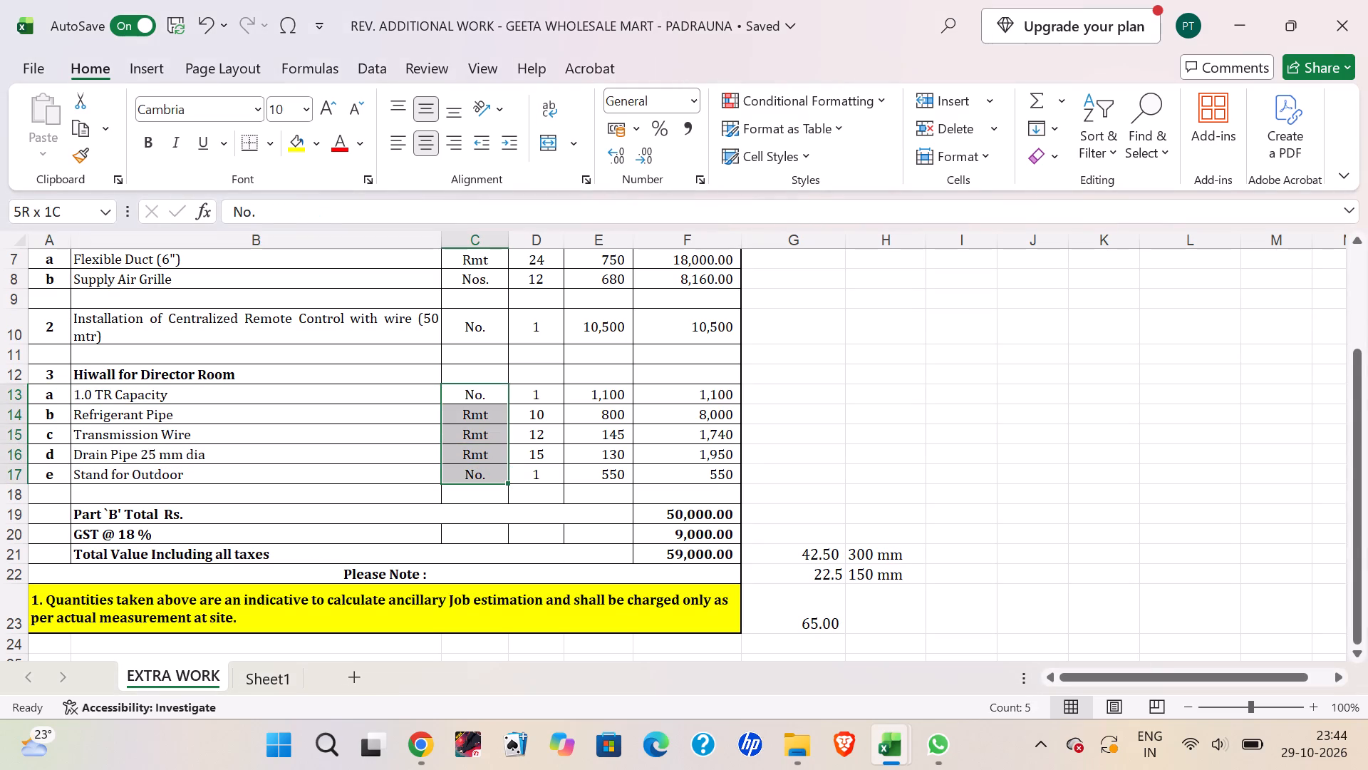
{"action": "key", "text": "shift+Right"}
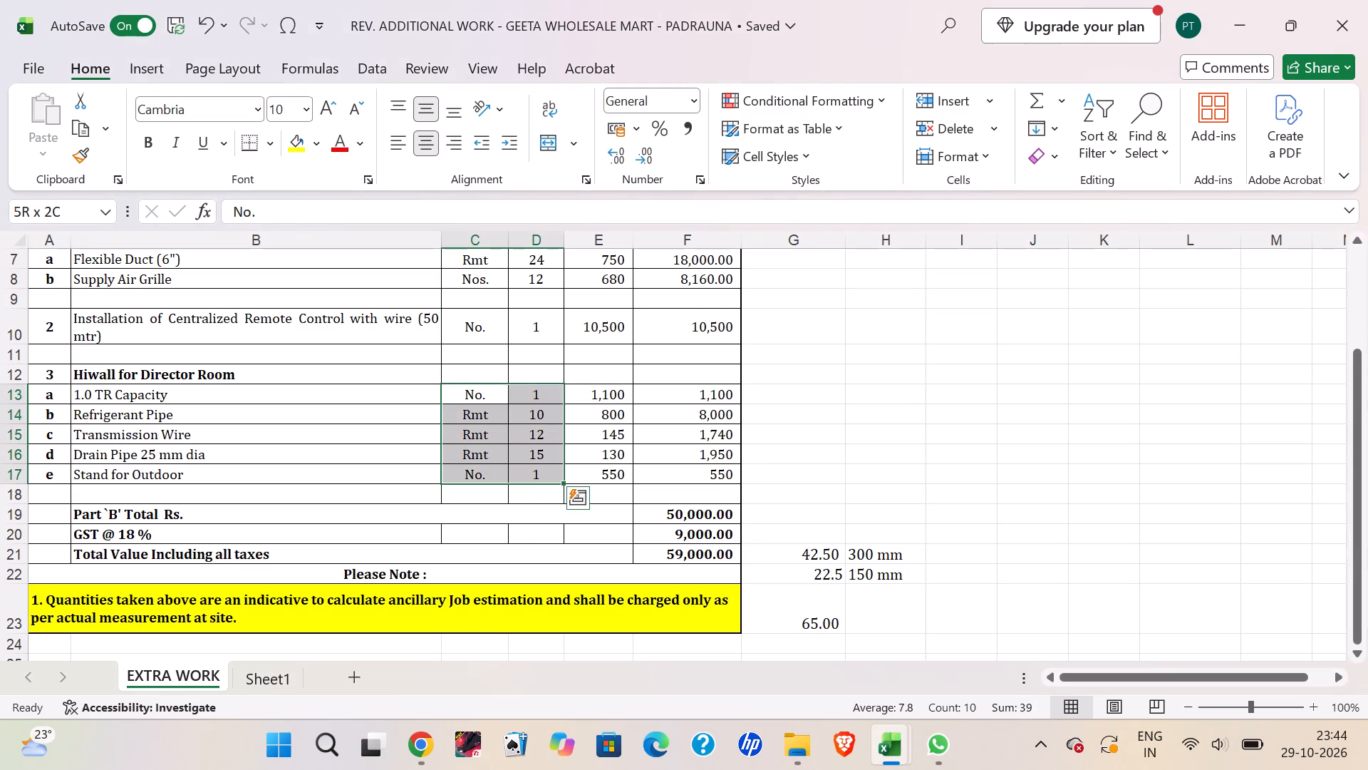
{"action": "key", "text": "ctrl+c"}
Paste the copied units and quantities as values into the invoice's UOM and Qty columns for Director Room items a to e.
{"action": "key", "text": "alt+Tab"}
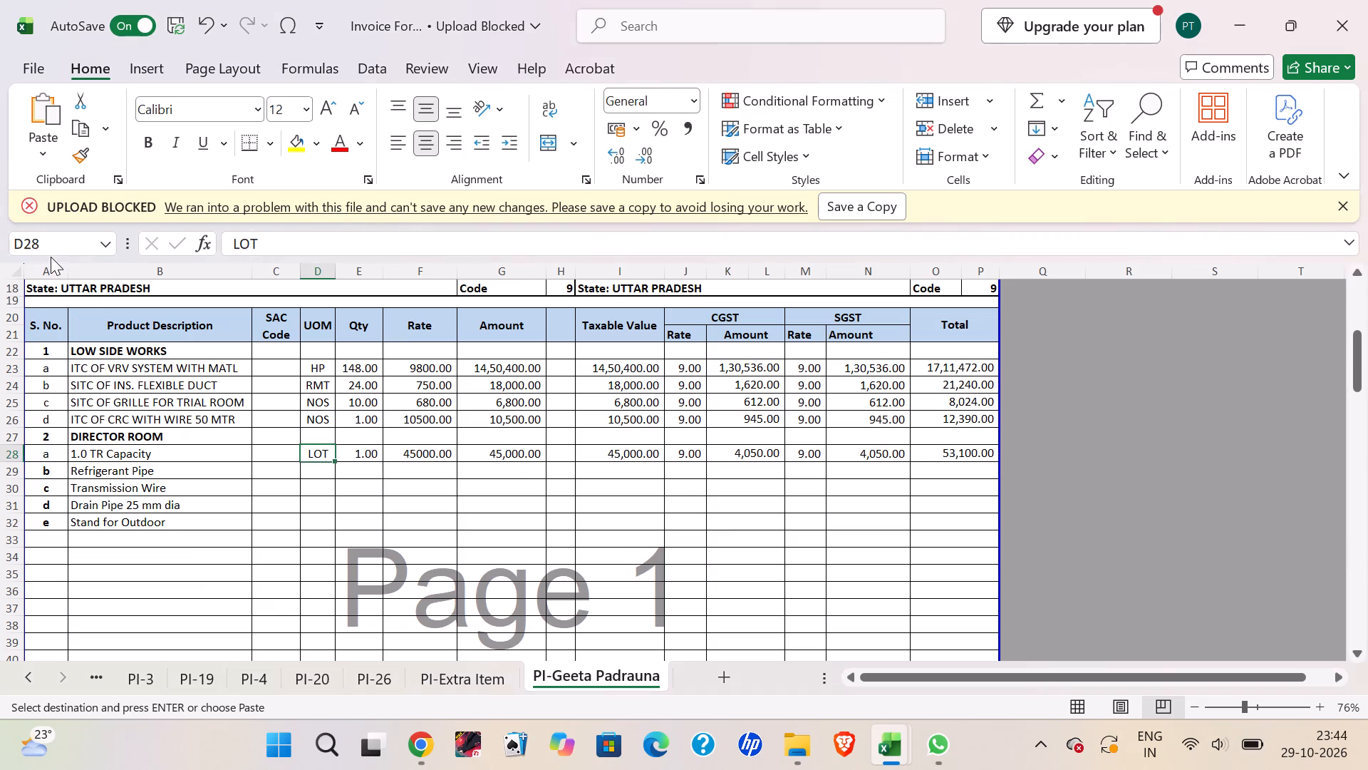
{"action": "right_click", "coordinate": [321, 455]}
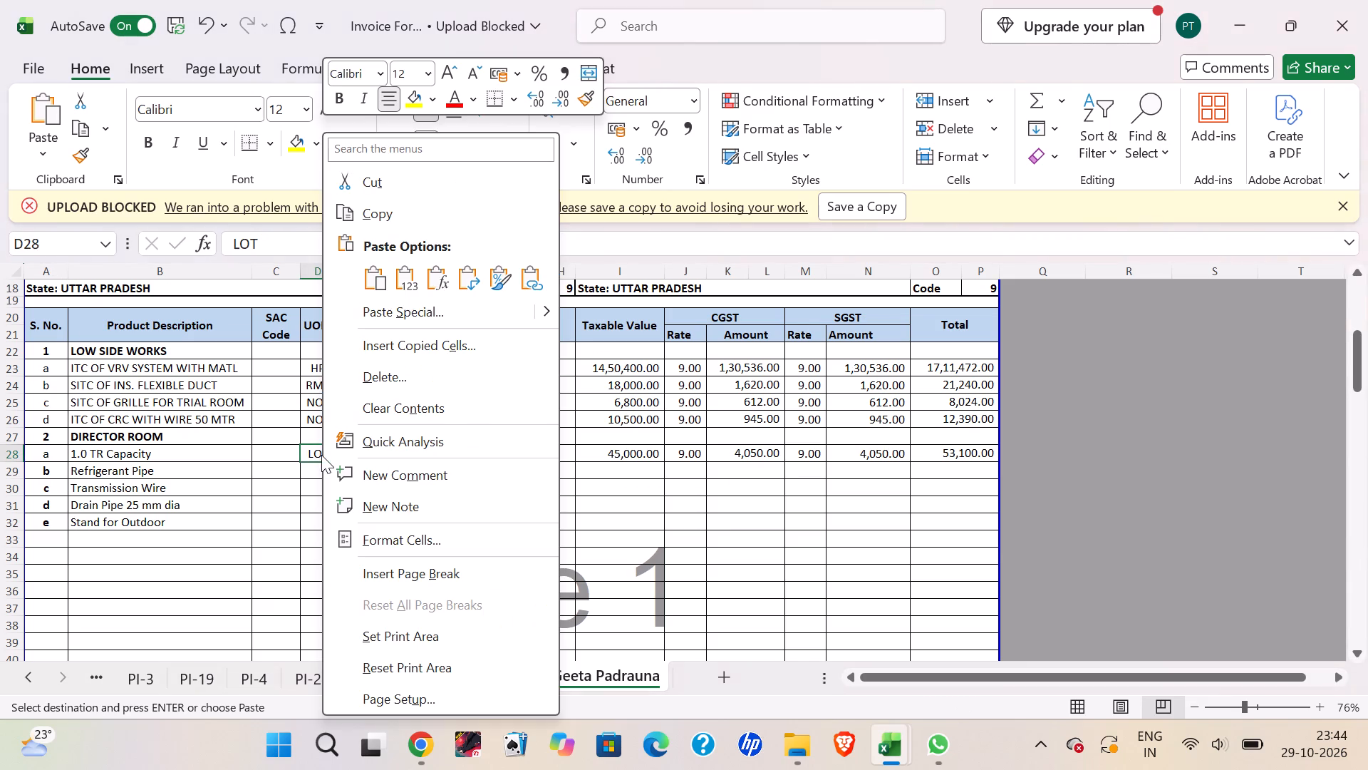
{"action": "left_click", "coordinate": [389, 303]}
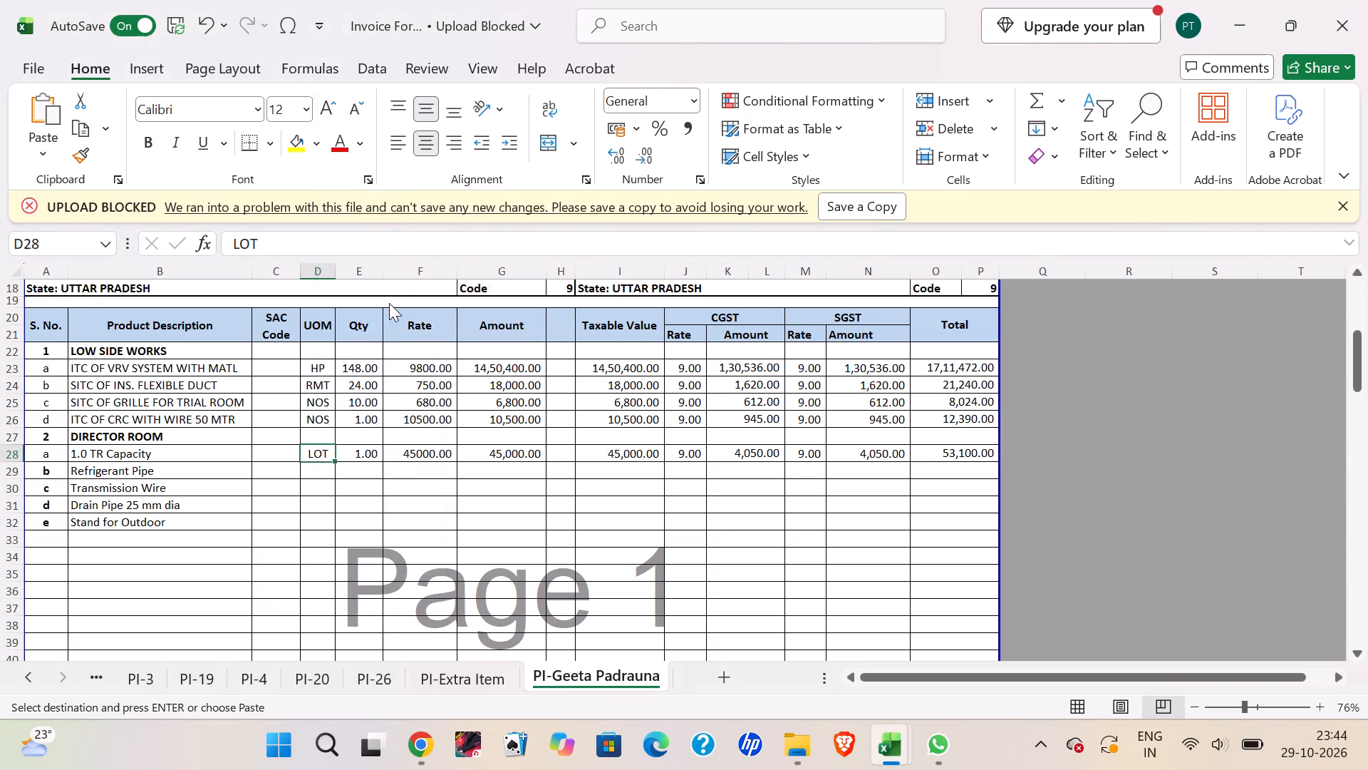
{"action": "left_click", "coordinate": [212, 242]}
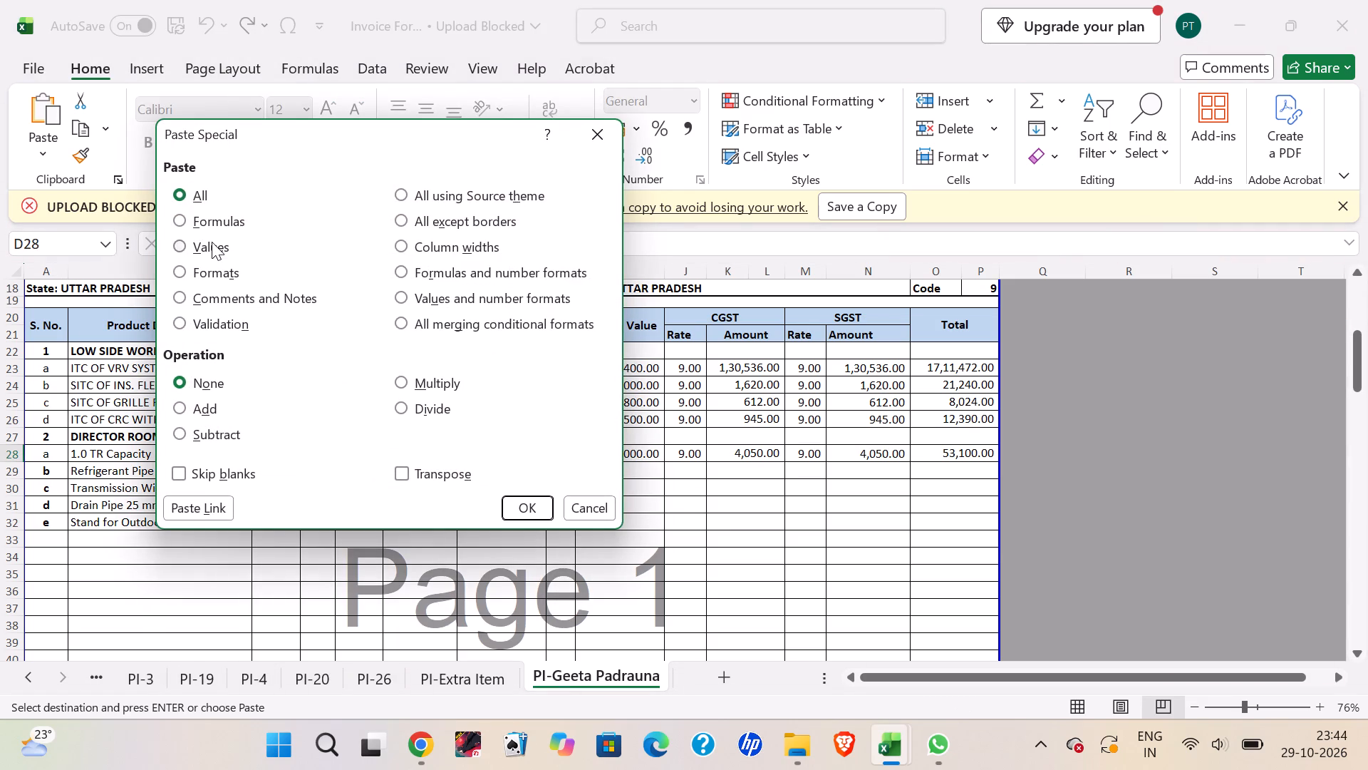
{"action": "key", "text": "Return"}
Centre the UOM entries of the five Director Room items, from 1.0 TR Capacity to Stand for Outdoor.
{"action": "key", "text": "Right"}
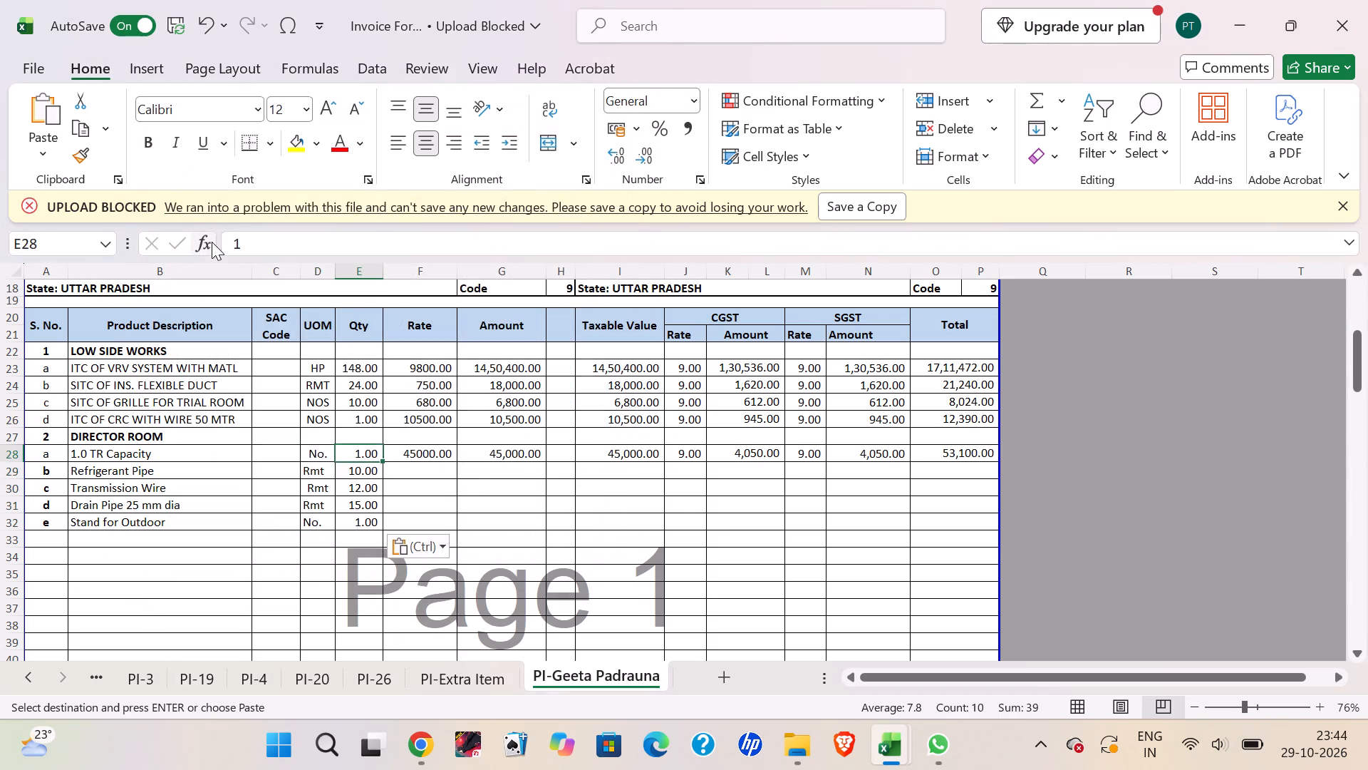
{"action": "key", "text": "Down"}
{"action": "key", "text": "Up"}
{"action": "key", "text": "Left"}
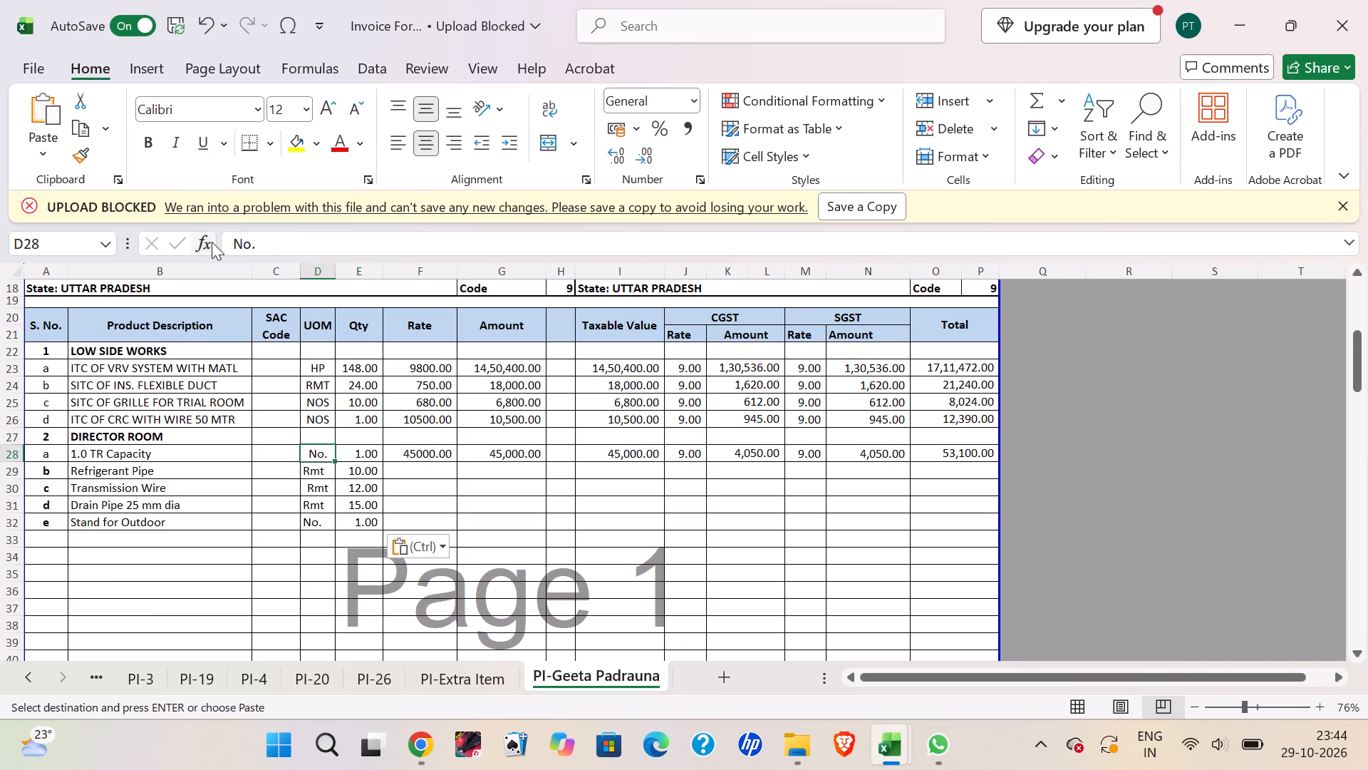
{"action": "key", "text": "shift+Down"}
{"action": "key", "text": "shift+Down"}
{"action": "key", "text": "shift+Down"}
{"action": "key", "text": "shift+Down"}
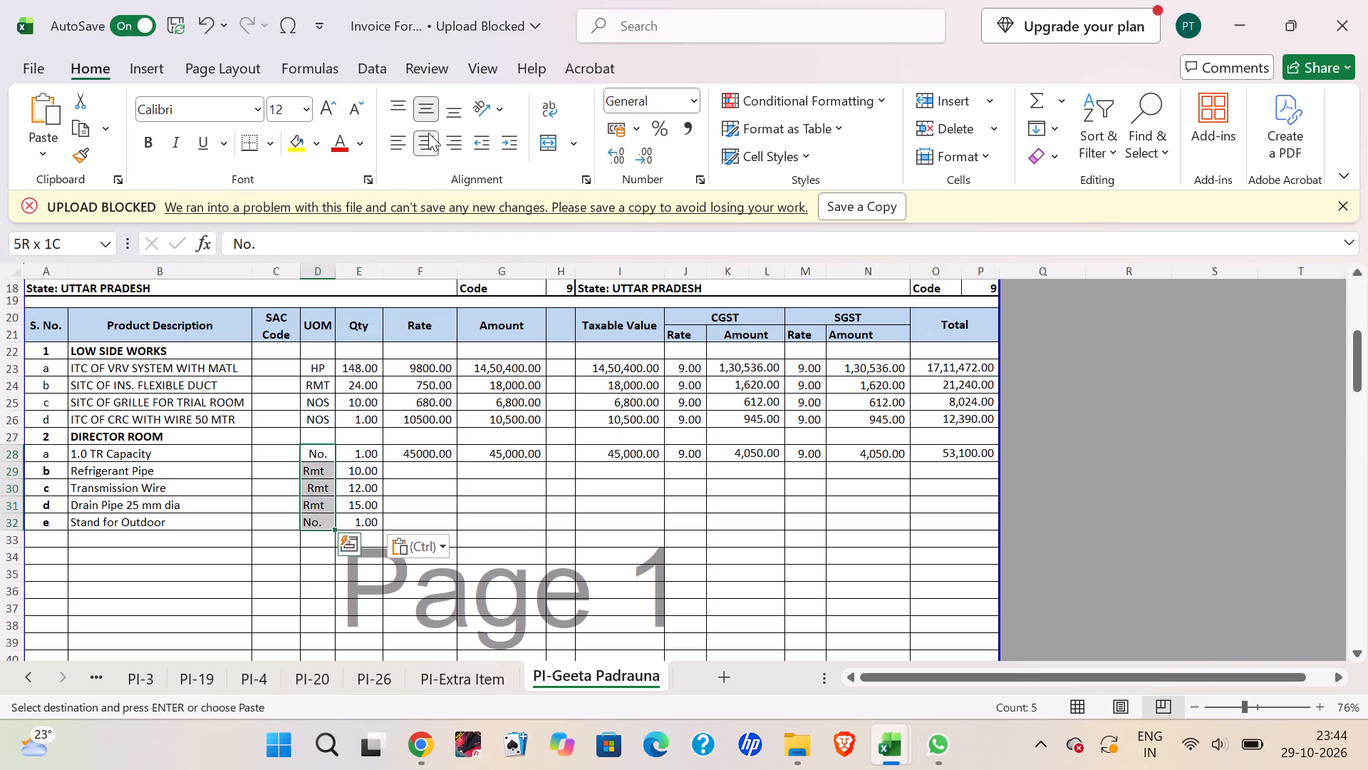
{"action": "left_click", "coordinate": [428, 137]}
{"action": "left_click", "coordinate": [428, 137]}
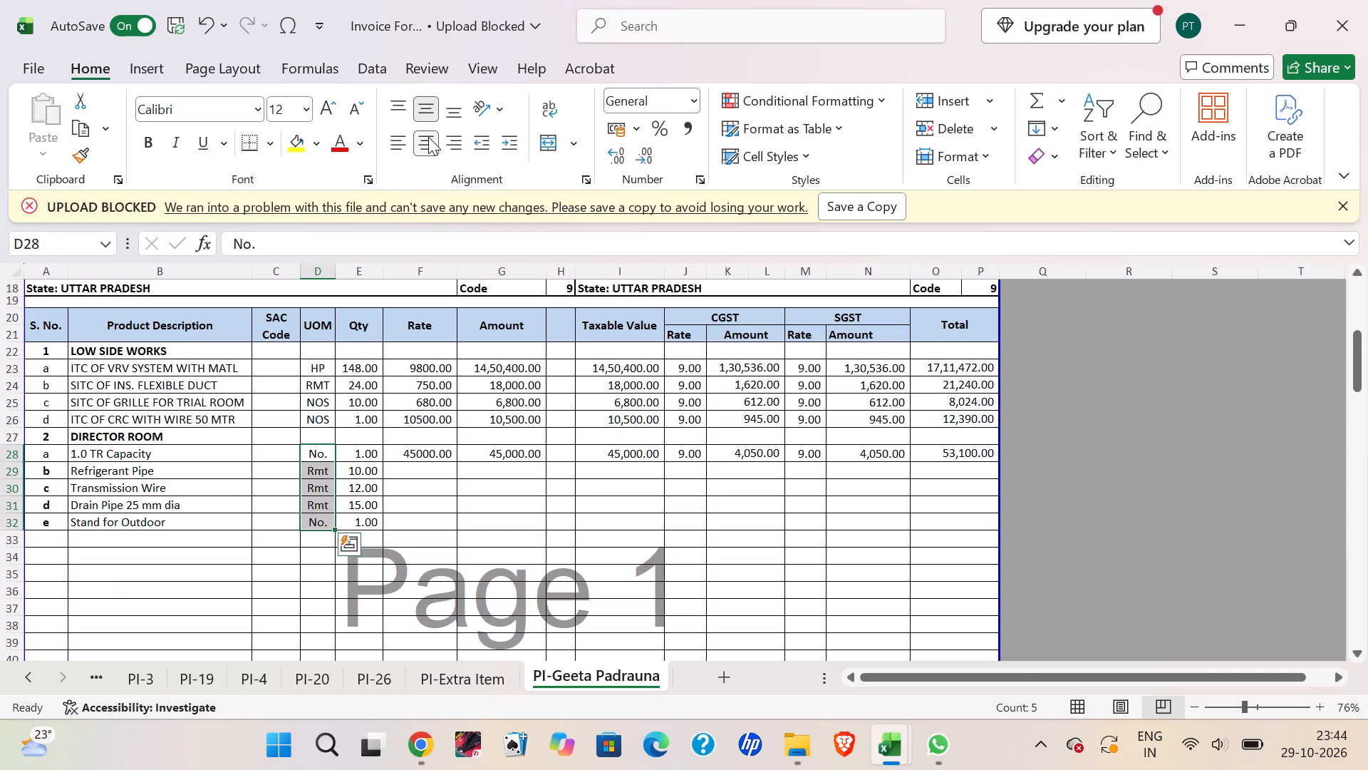
Set the invoice quantities to 8 for Refrigerant Pipe and 10 for Transmission Wire.
{"action": "key", "text": "Right"}
{"action": "key", "text": "Down"}
{"action": "key", "text": "8"}
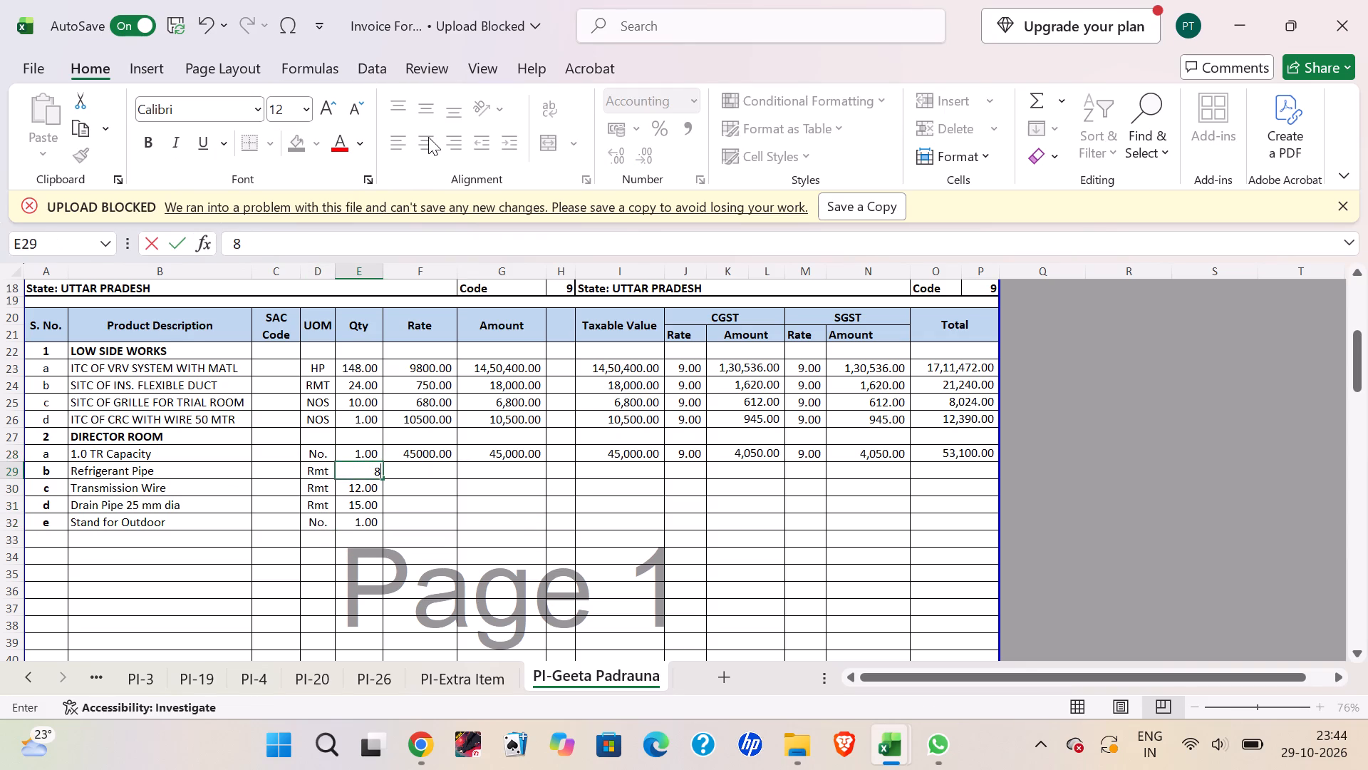
{"action": "key", "text": "Down"}
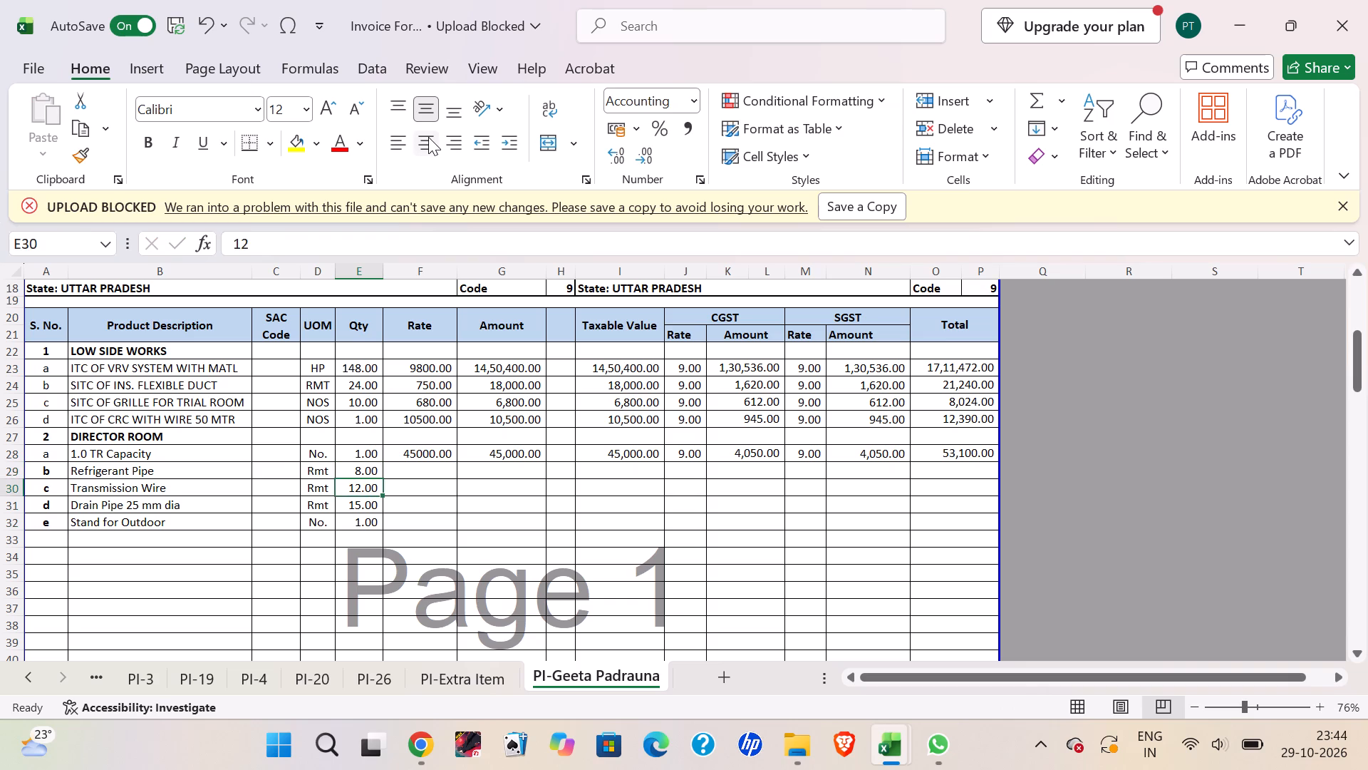
{"action": "type", "text": "10"}
{"action": "key", "text": "Right"}
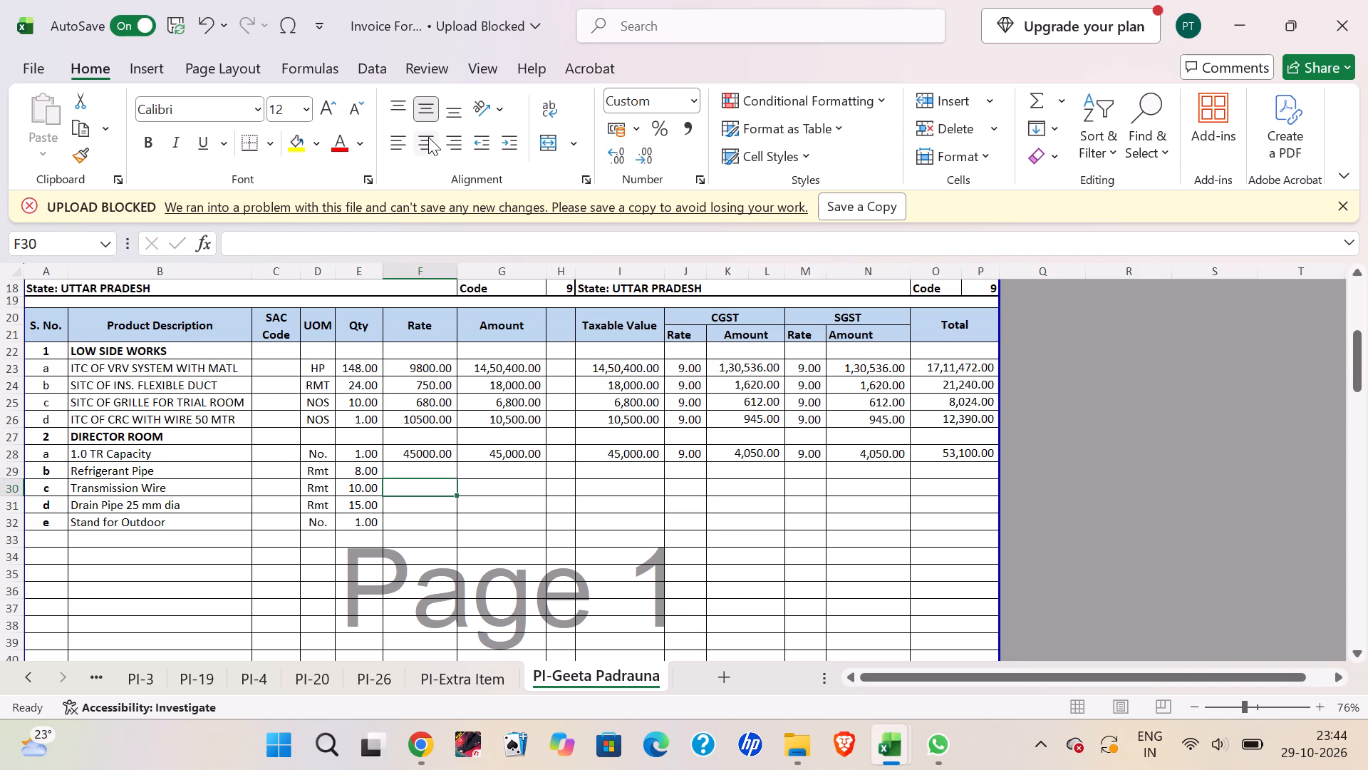
Copy the rates 1,100, 800, 145, 130 and 550 from the EXTRA WORK sheet into the invoice's Rate column for Director Room items a to e.
{"action": "key", "text": "alt+Tab"}
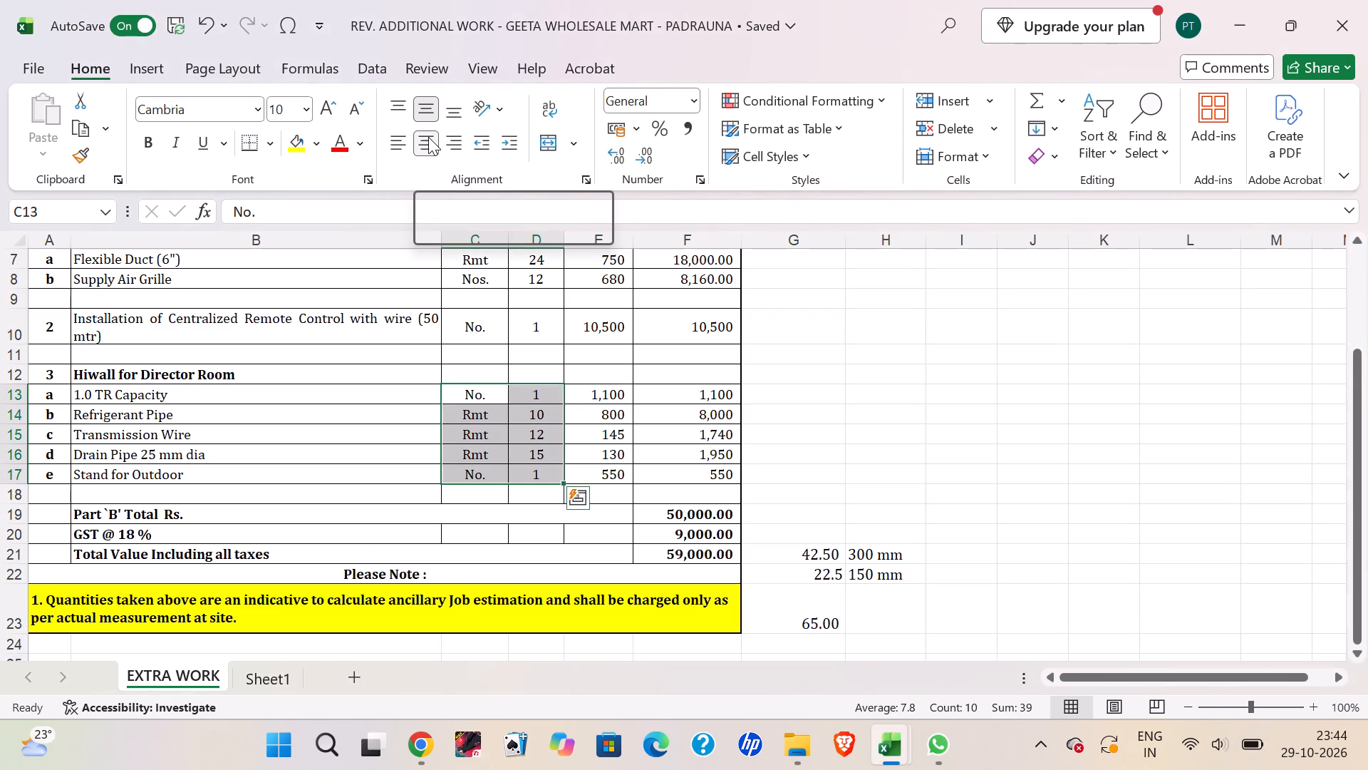
{"action": "key", "text": "Right"}
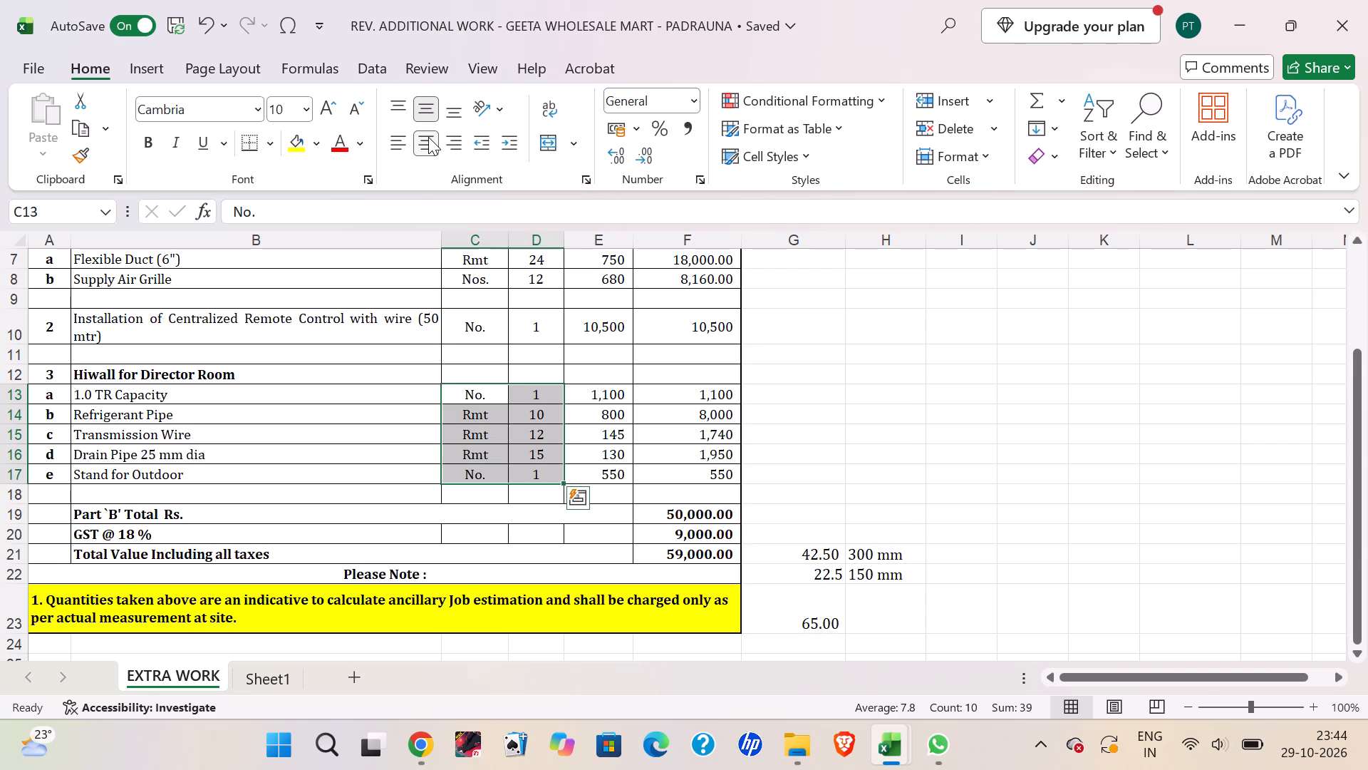
{"action": "key", "text": "Right"}
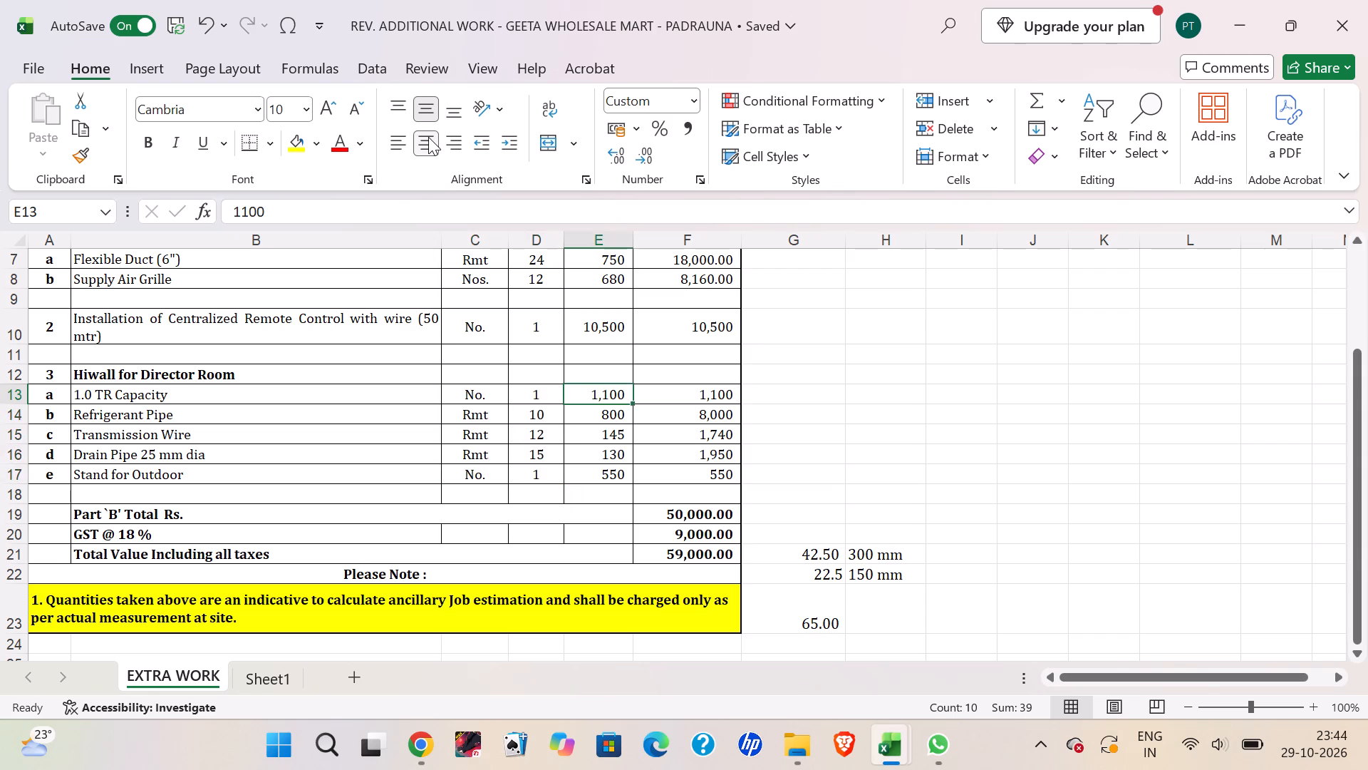
{"action": "key", "text": "shift+Down"}
{"action": "key", "text": "shift+Down"}
{"action": "key", "text": "shift+Down"}
{"action": "key", "text": "shift+Down"}
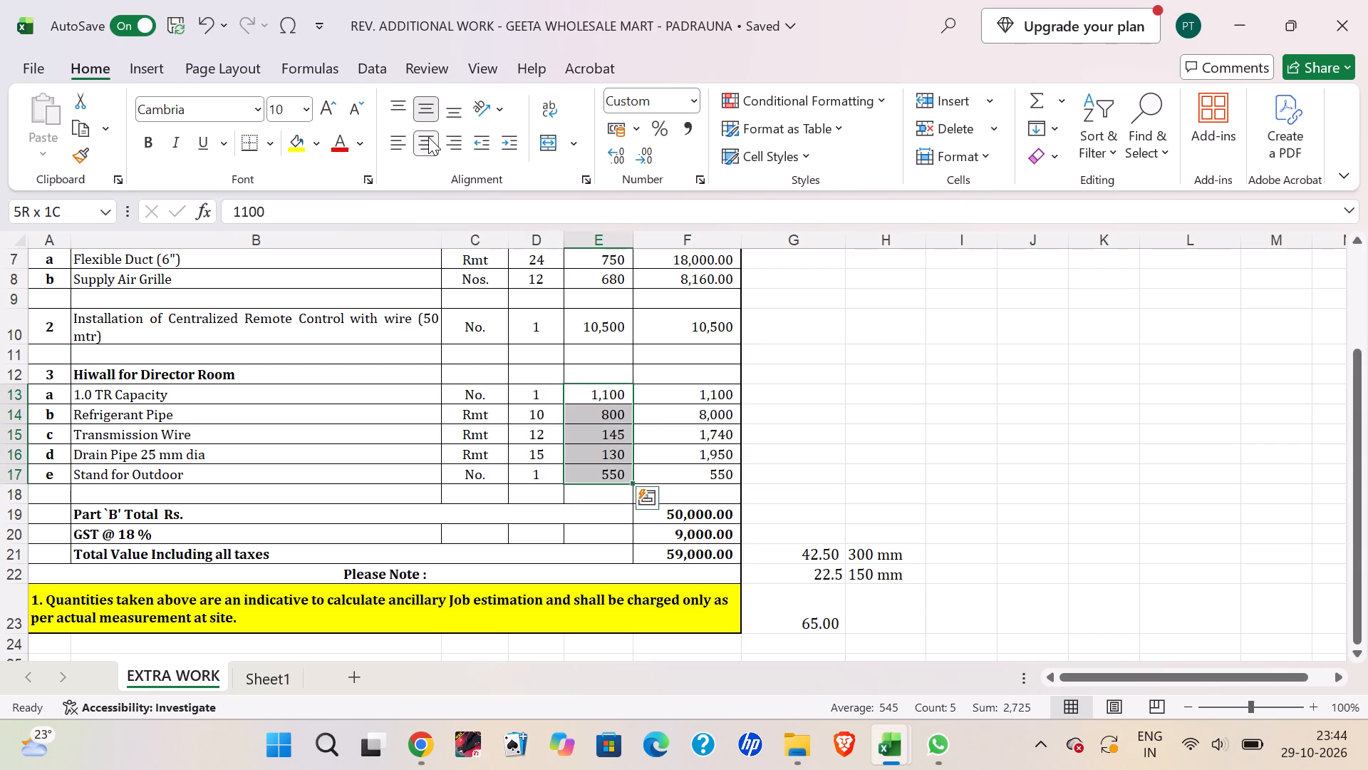
{"action": "key", "text": "ctrl+c"}
{"action": "key", "text": "alt+Tab"}
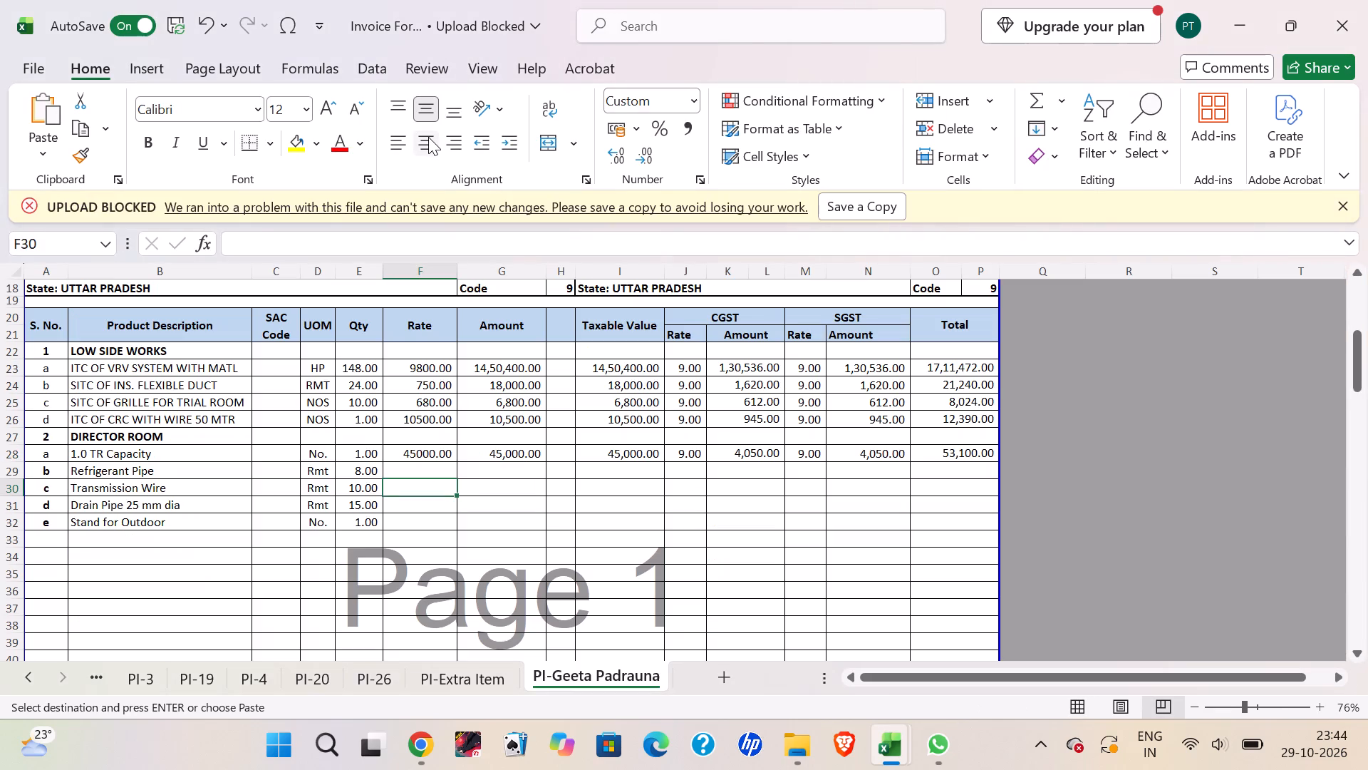
{"action": "key", "text": "Up"}
{"action": "key", "text": "Up"}
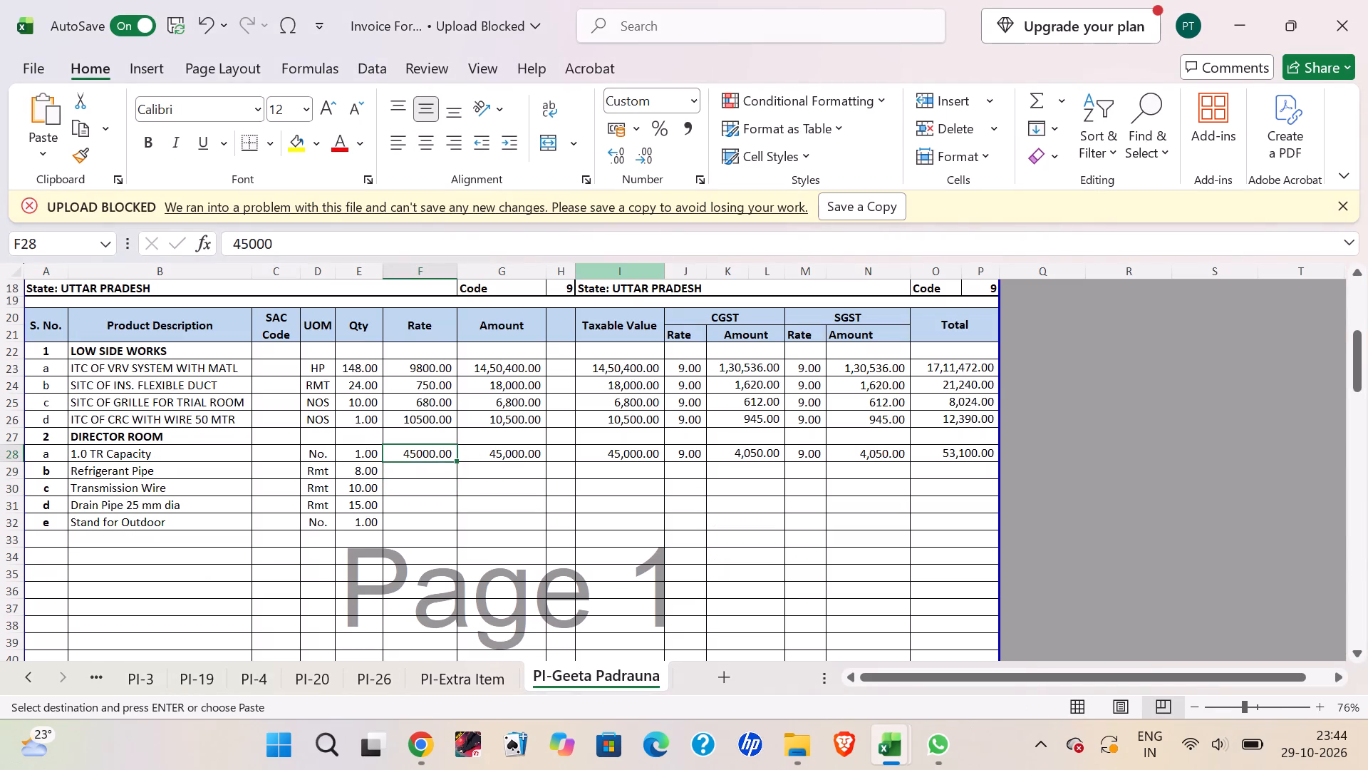
{"action": "key", "text": "ctrl+v"}
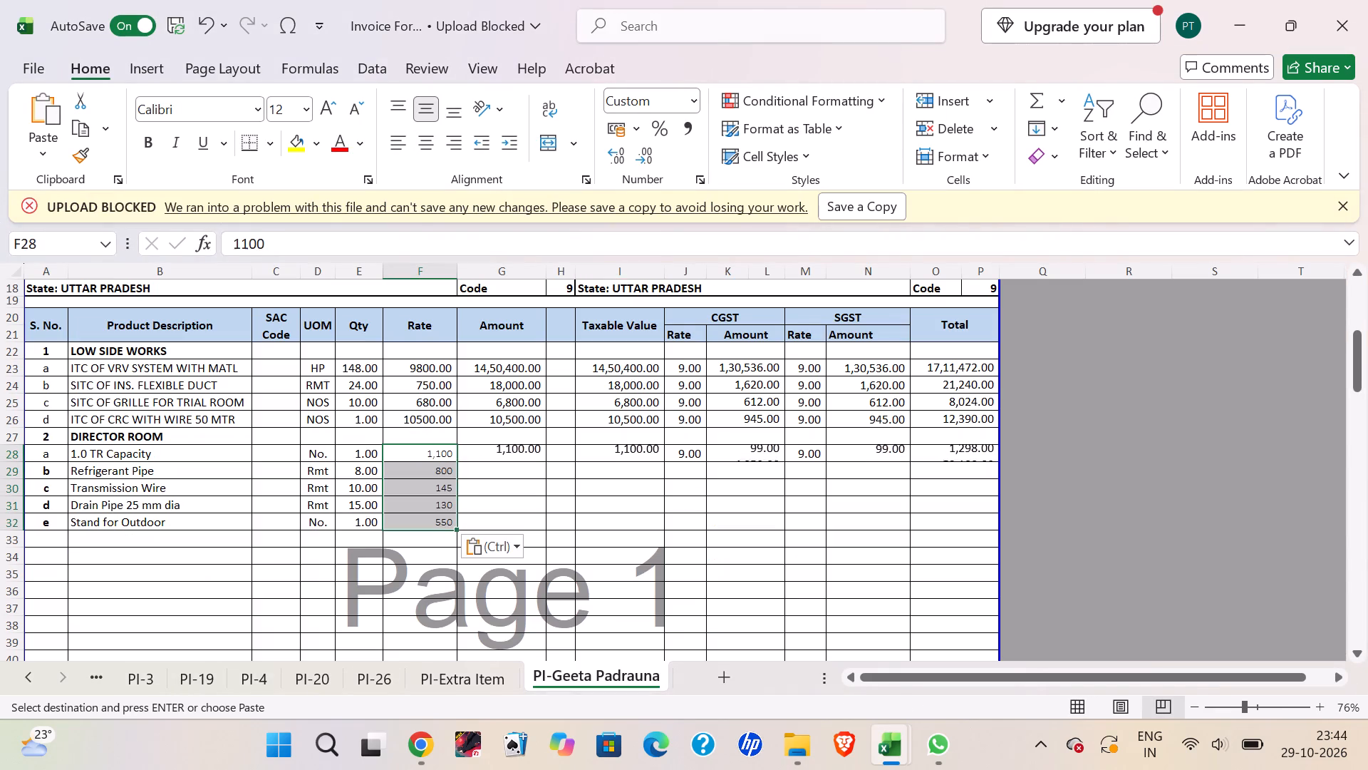
Apply the rate cell formatting of ITC OF CRC WITH WIRE 50 MTR to the five Director Room rates.
{"action": "left_click", "coordinate": [419, 423]}
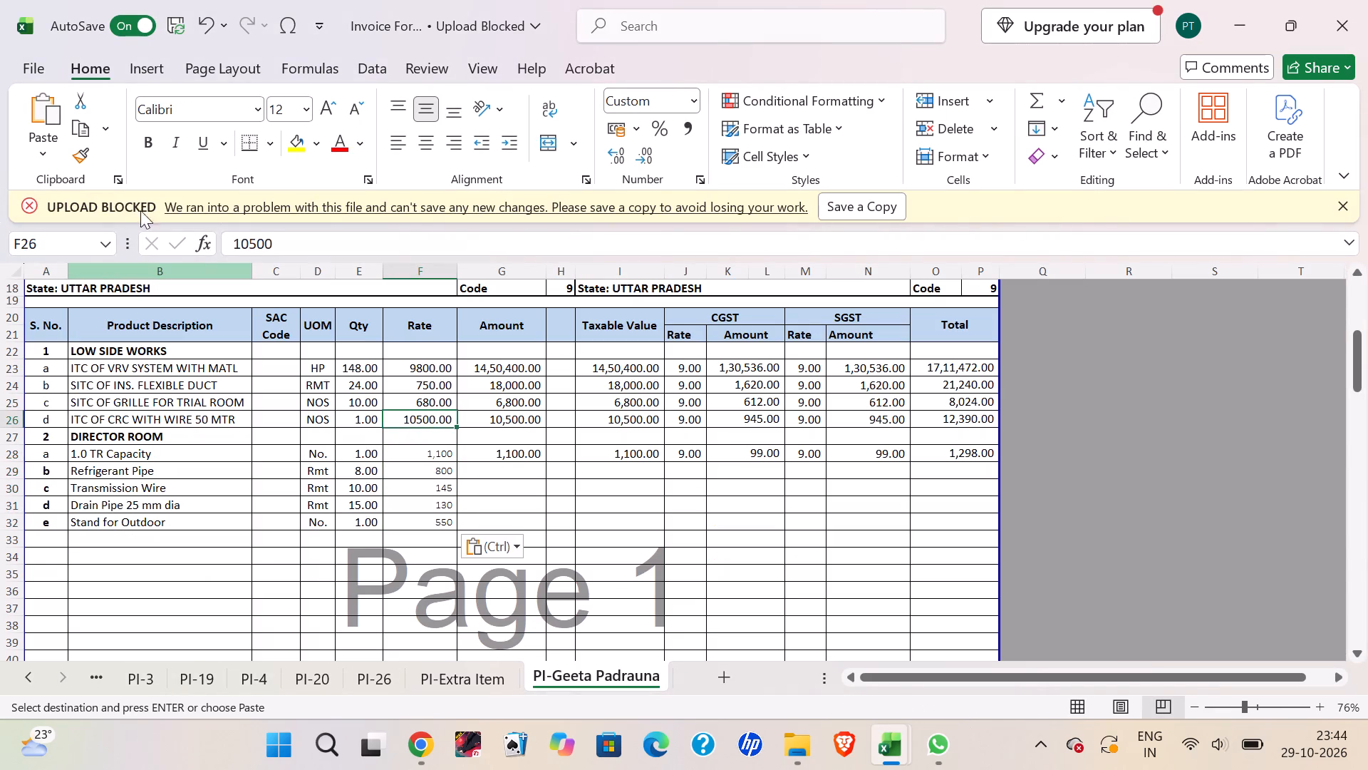
{"action": "left_click", "coordinate": [79, 153]}
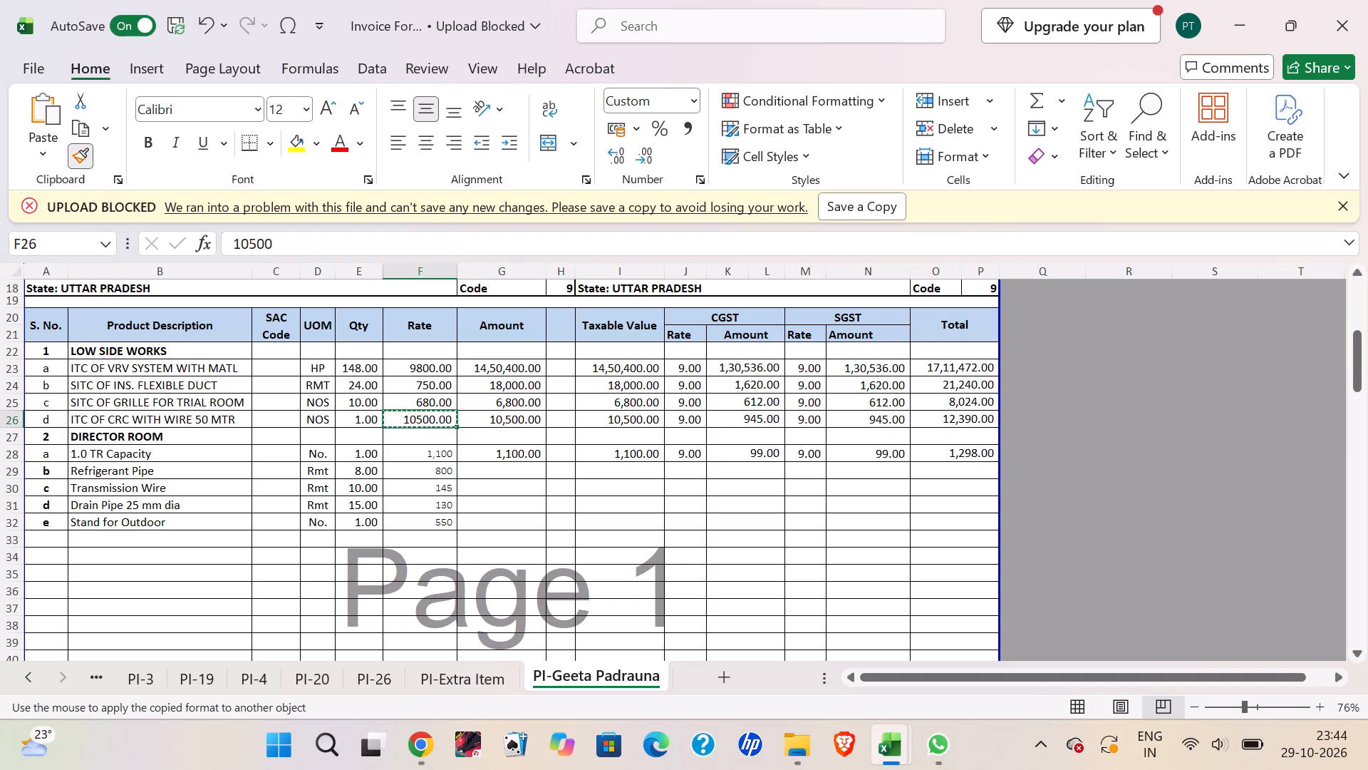
{"action": "left_click_drag", "start_coordinate": [405, 451], "coordinate": [411, 521]}
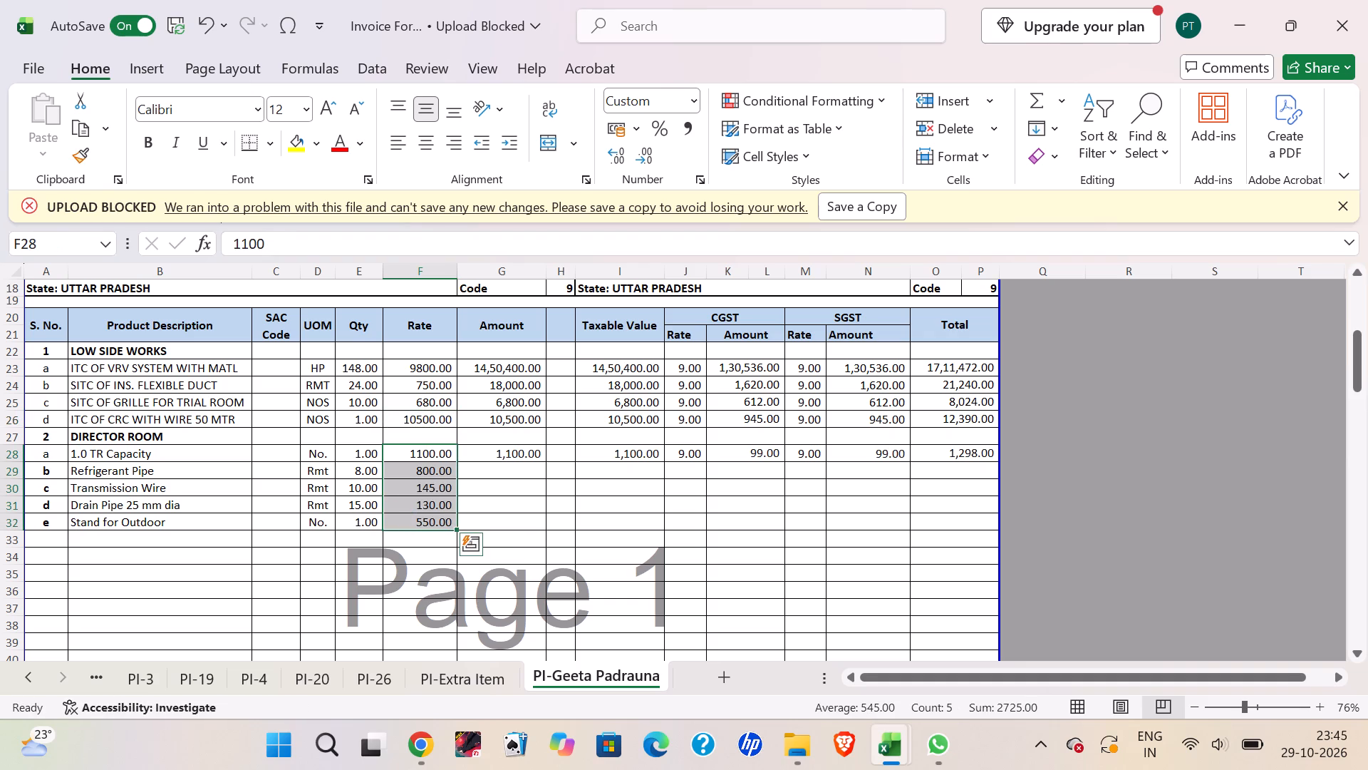
Fill the 1.0 TR Capacity row's Amount formula down through the Stand for Outdoor row.
{"action": "key", "text": "Right"}
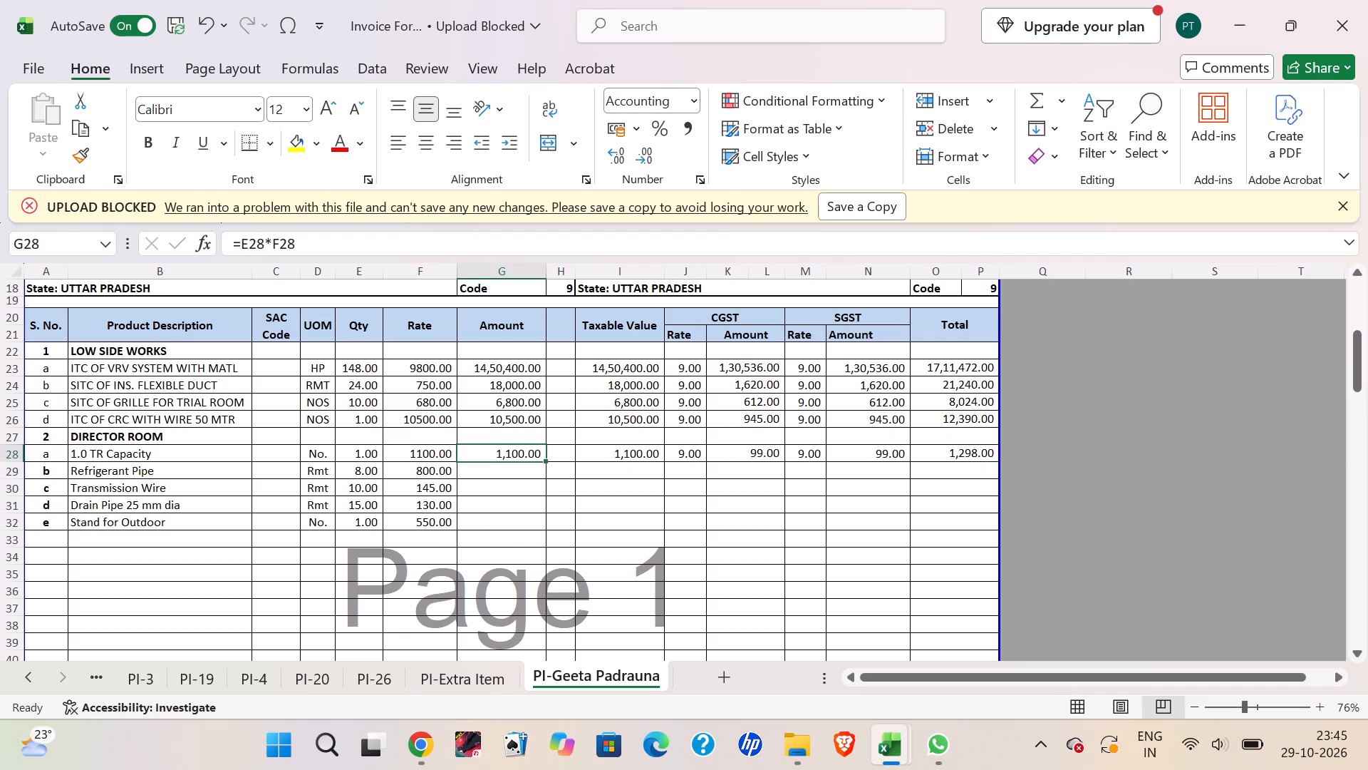
{"action": "key", "text": "shift+Down"}
{"action": "key", "text": "shift+Down"}
{"action": "key", "text": "shift+Down"}
{"action": "key", "text": "shift+Down"}
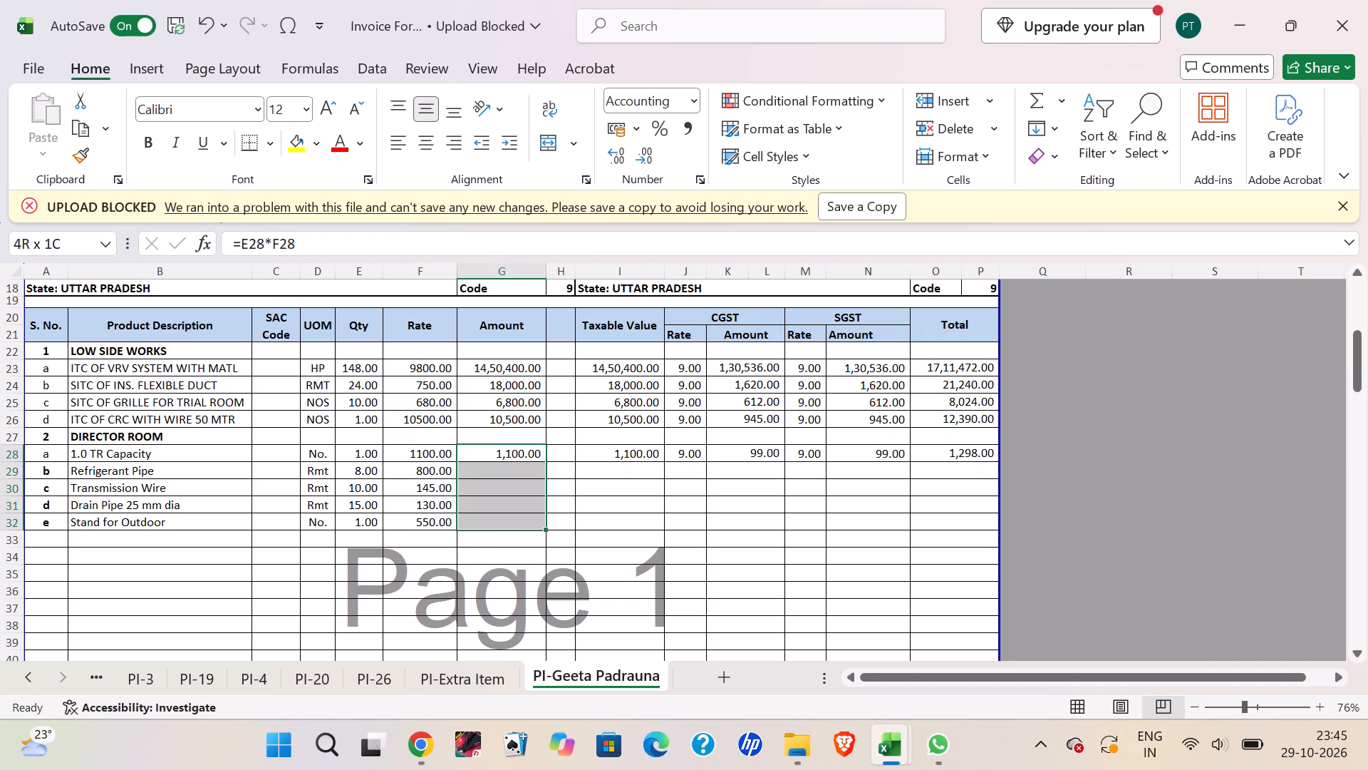
{"action": "key", "text": "ctrl+d"}
{"action": "key", "text": "Up"}
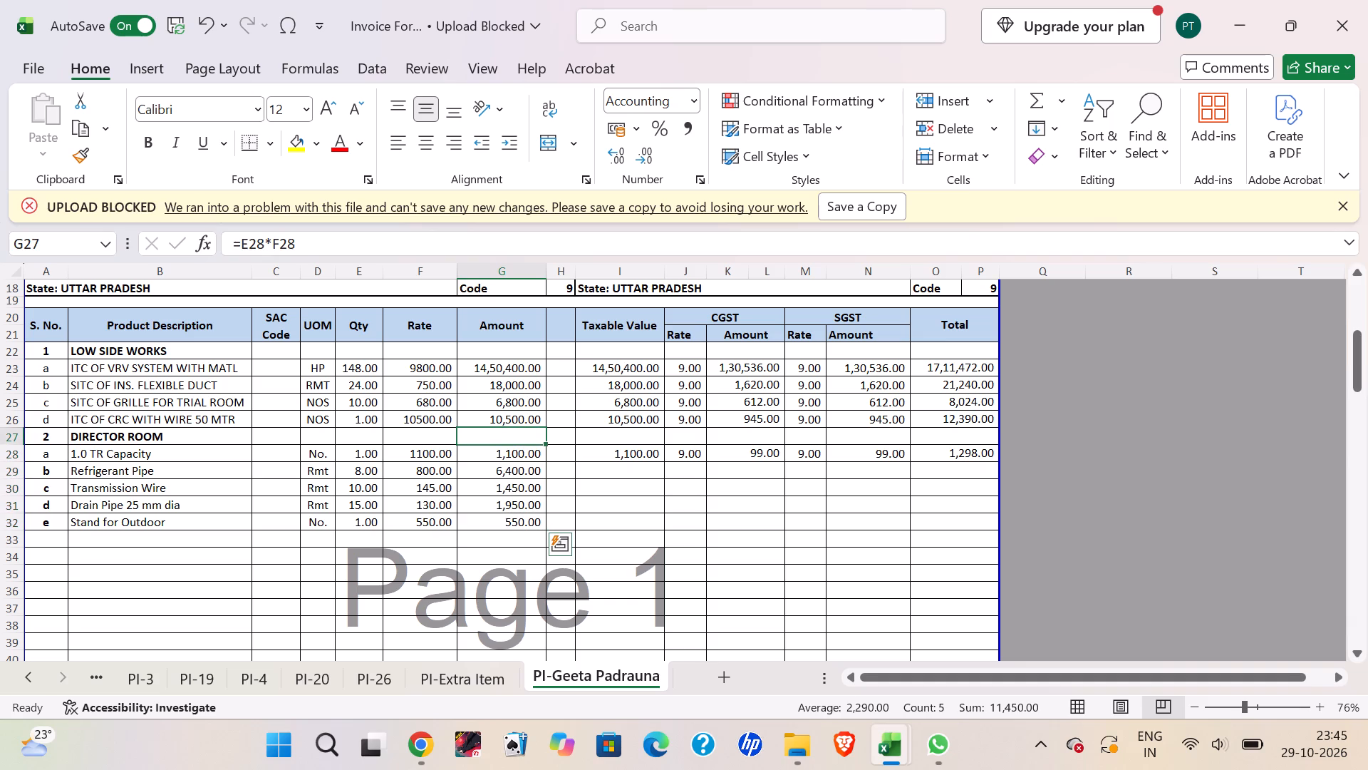
{"action": "key", "text": "Up"}
{"action": "key", "text": "Down"}
{"action": "key", "text": "Down"}
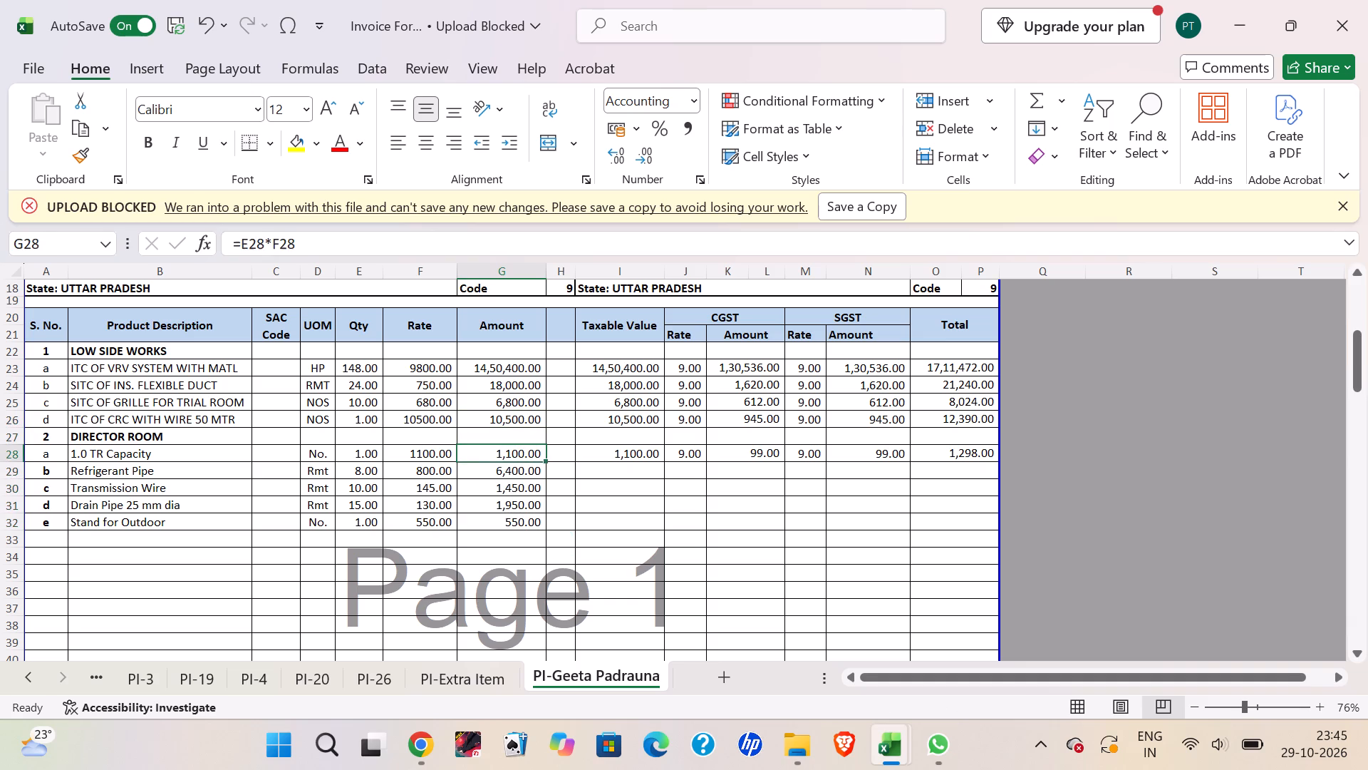
Fill the 1.0 TR Capacity row's Taxable Value formula and 9.00 CGST Rate down through the Stand for Outdoor row.
{"action": "key", "text": "Right"}
{"action": "key", "text": "Right"}
{"action": "key", "text": "shift+Right"}
{"action": "key", "text": "shift+Down"}
{"action": "key", "text": "shift+Down"}
{"action": "key", "text": "shift+Down"}
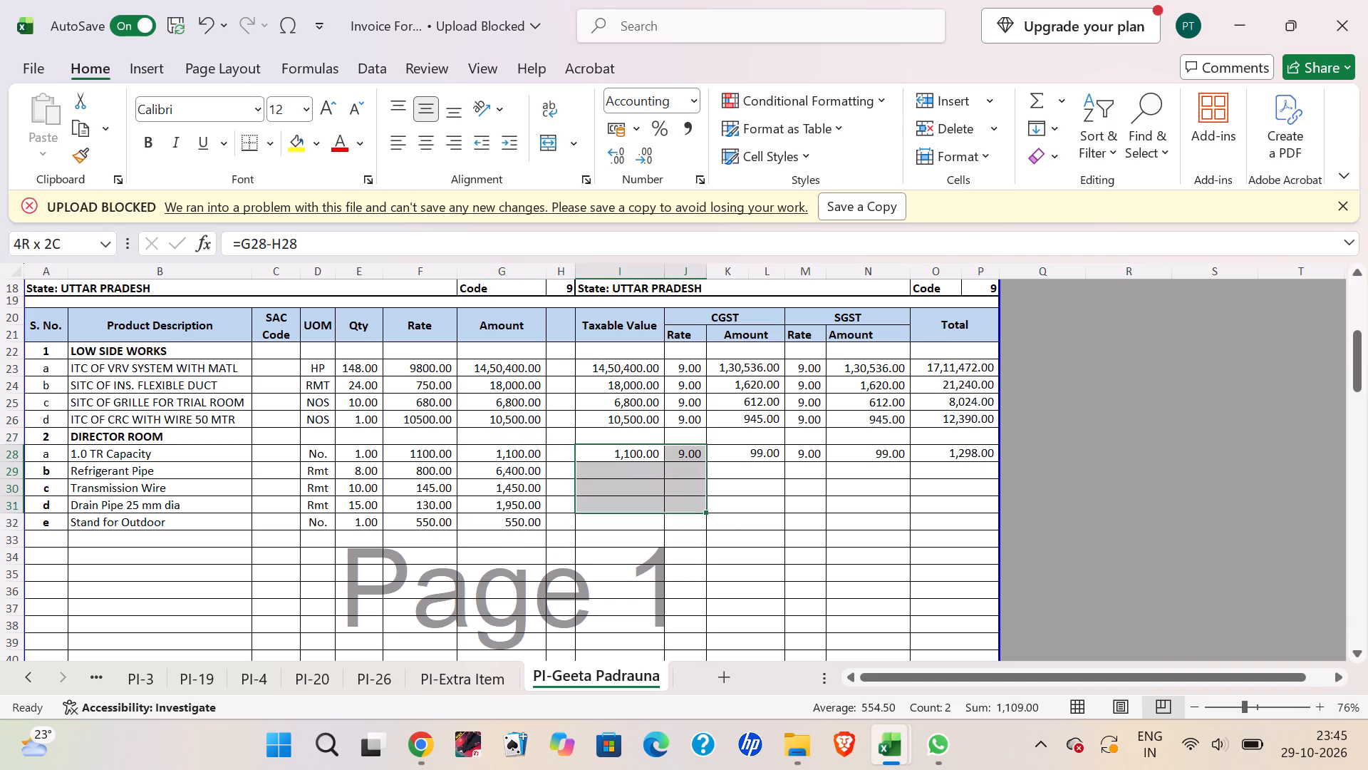
{"action": "key", "text": "shift+Down"}
{"action": "key", "text": "ctrl+d"}
Fill the 1.0 TR Capacity row's CGST Amount formula down through the Stand for Outdoor row.
{"action": "key", "text": "Right"}
{"action": "key", "text": "Right"}
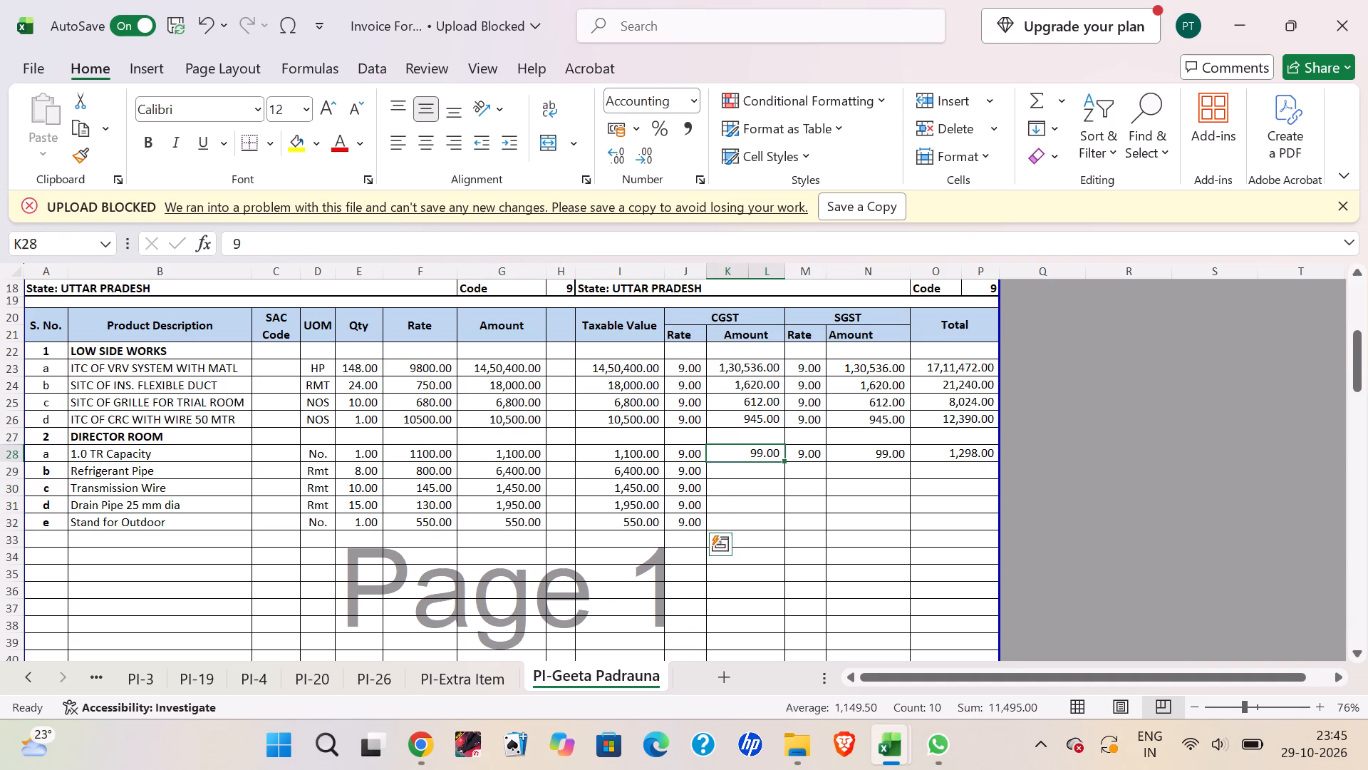
{"action": "key", "text": "shift+Right"}
{"action": "key", "text": "shift+Down"}
{"action": "key", "text": "shift+Down"}
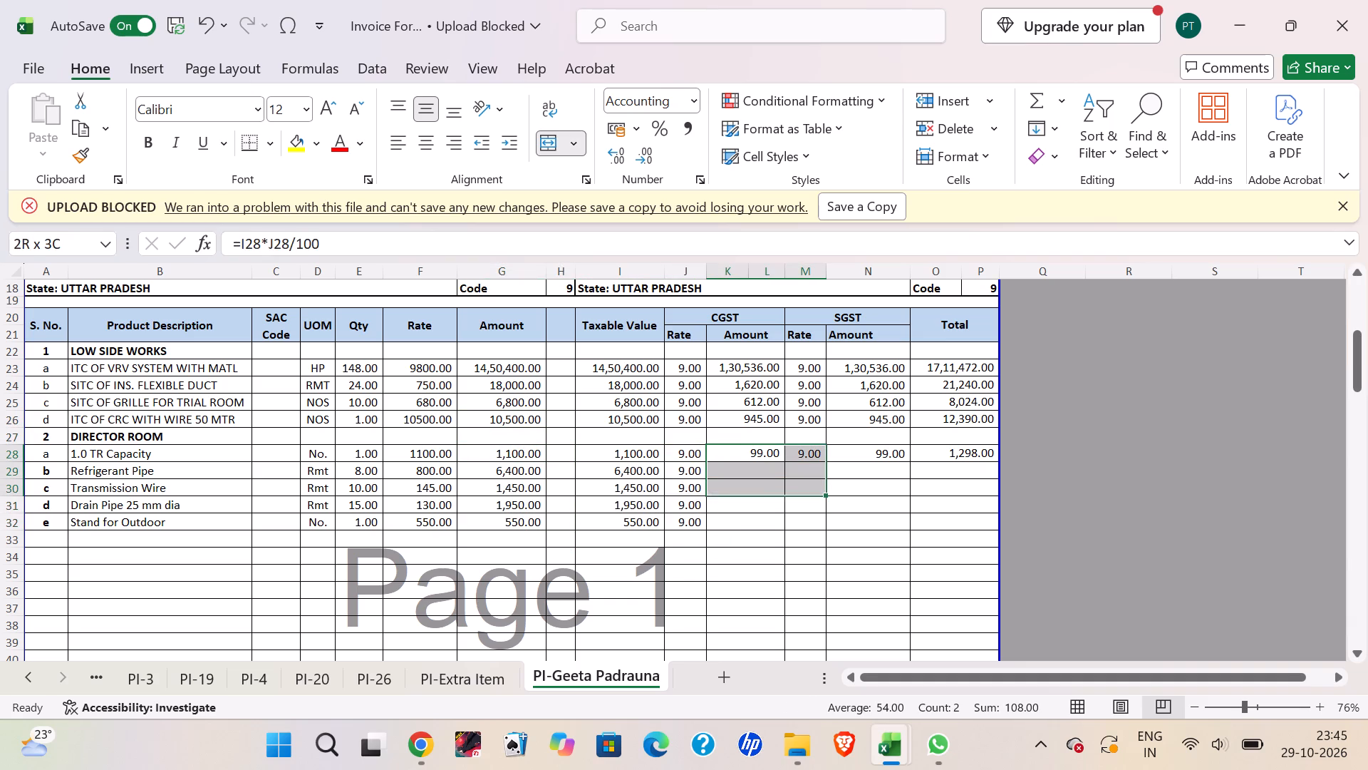
{"action": "key", "text": "shift+Down"}
{"action": "key", "text": "shift+Down"}
{"action": "key", "text": "ctrl+d"}
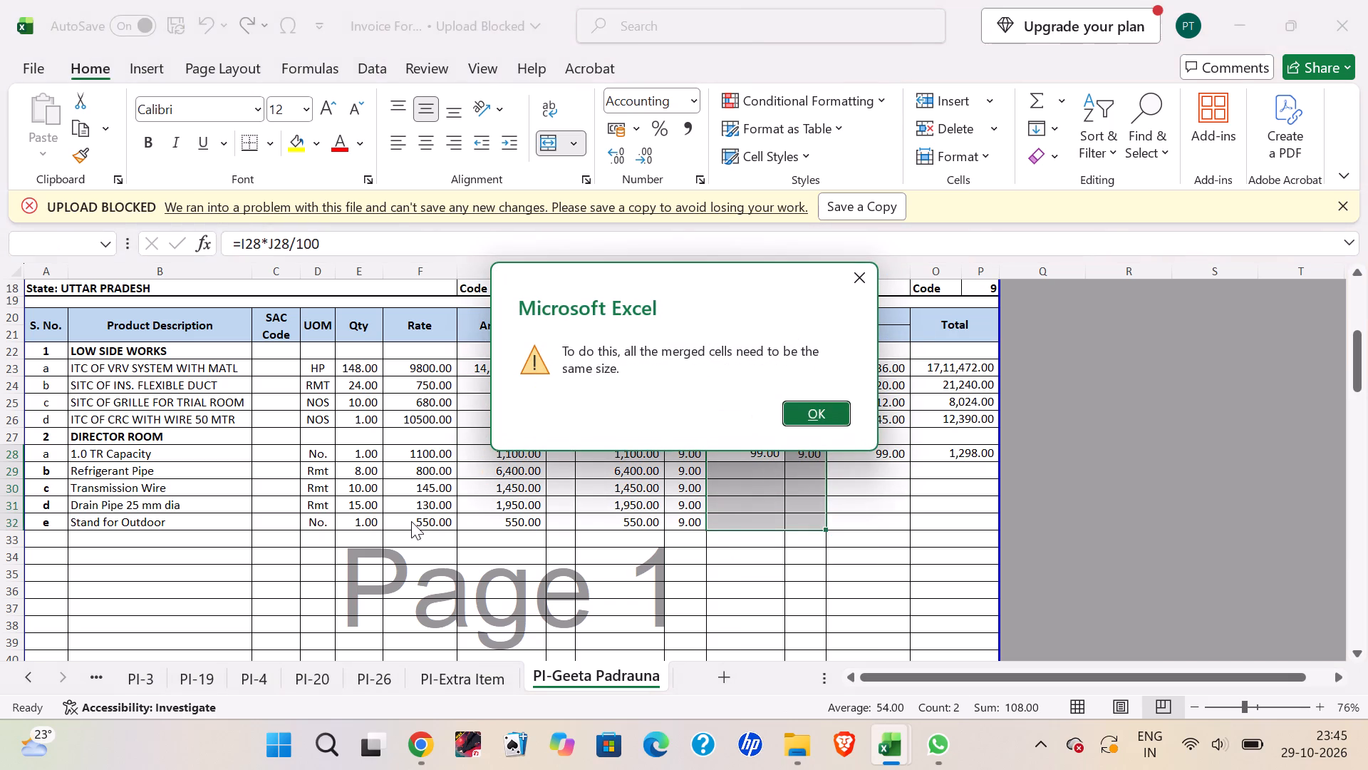
{"action": "key", "text": "Escape"}
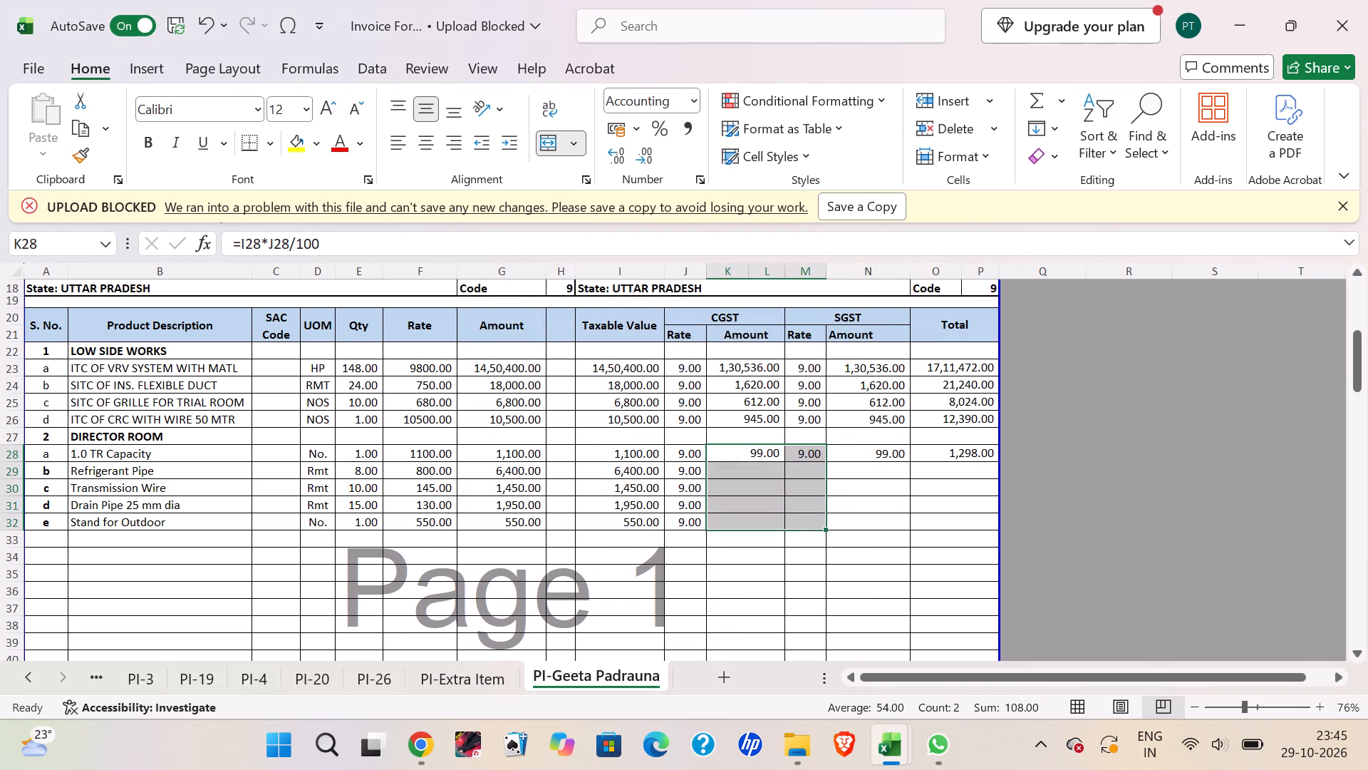
{"action": "key", "text": "shift+Left"}
{"action": "key", "text": "ctrl+d"}
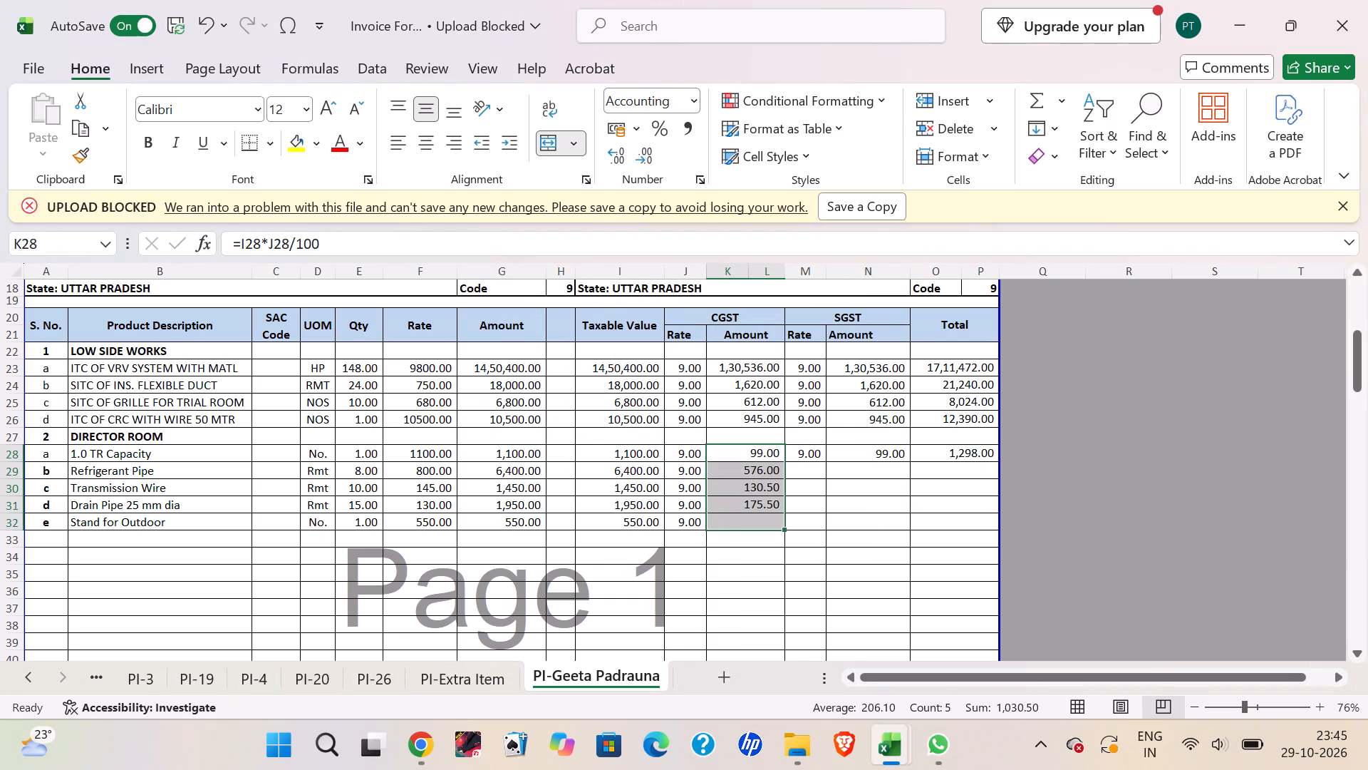
Fill the 1.0 TR Capacity row's 9.00 SGST Rate and its SGST Amount formula down through the Stand for Outdoor row.
{"action": "key", "text": "Right"}
{"action": "key", "text": "shift+Down"}
{"action": "key", "text": "shift+Down"}
{"action": "key", "text": "shift+Down"}
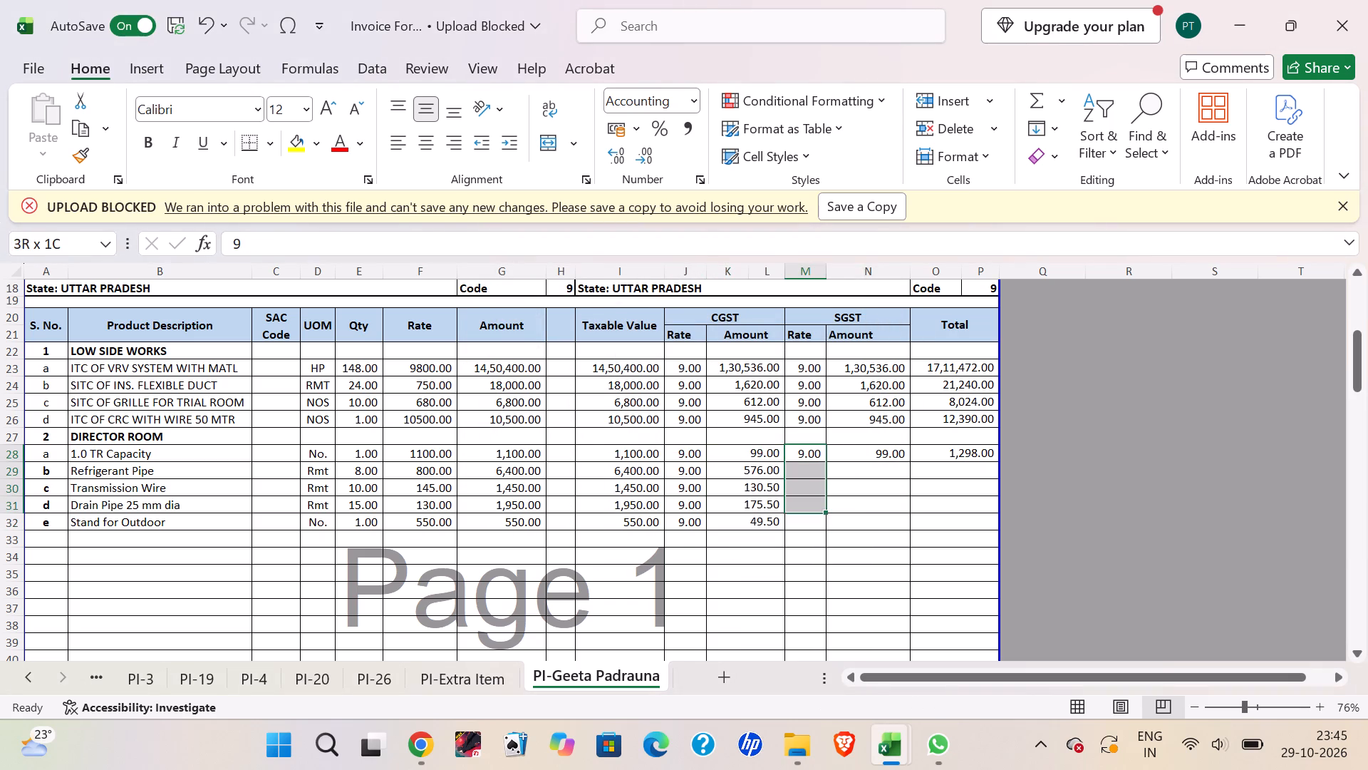
{"action": "key", "text": "shift+Down"}
{"action": "key", "text": "ctrl+d"}
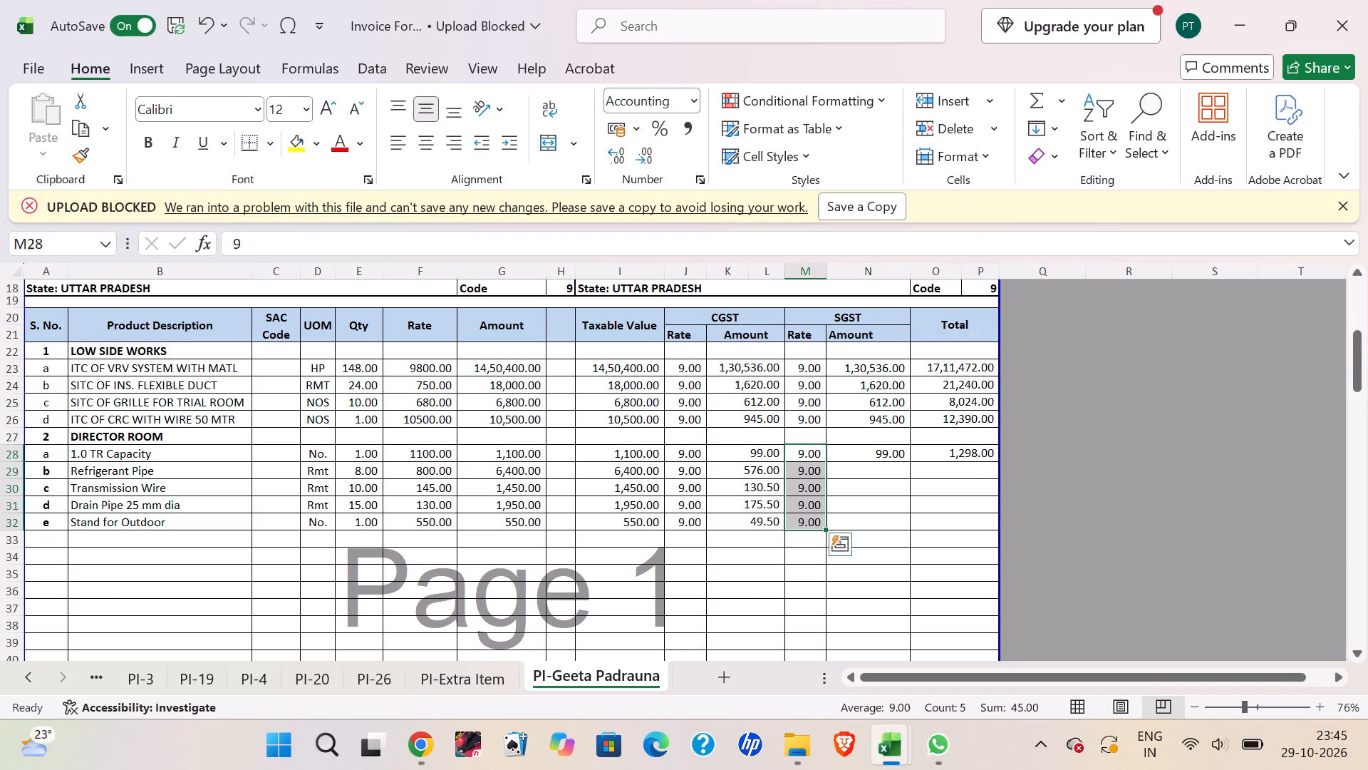
{"action": "key", "text": "Right"}
{"action": "key", "text": "shift+Down"}
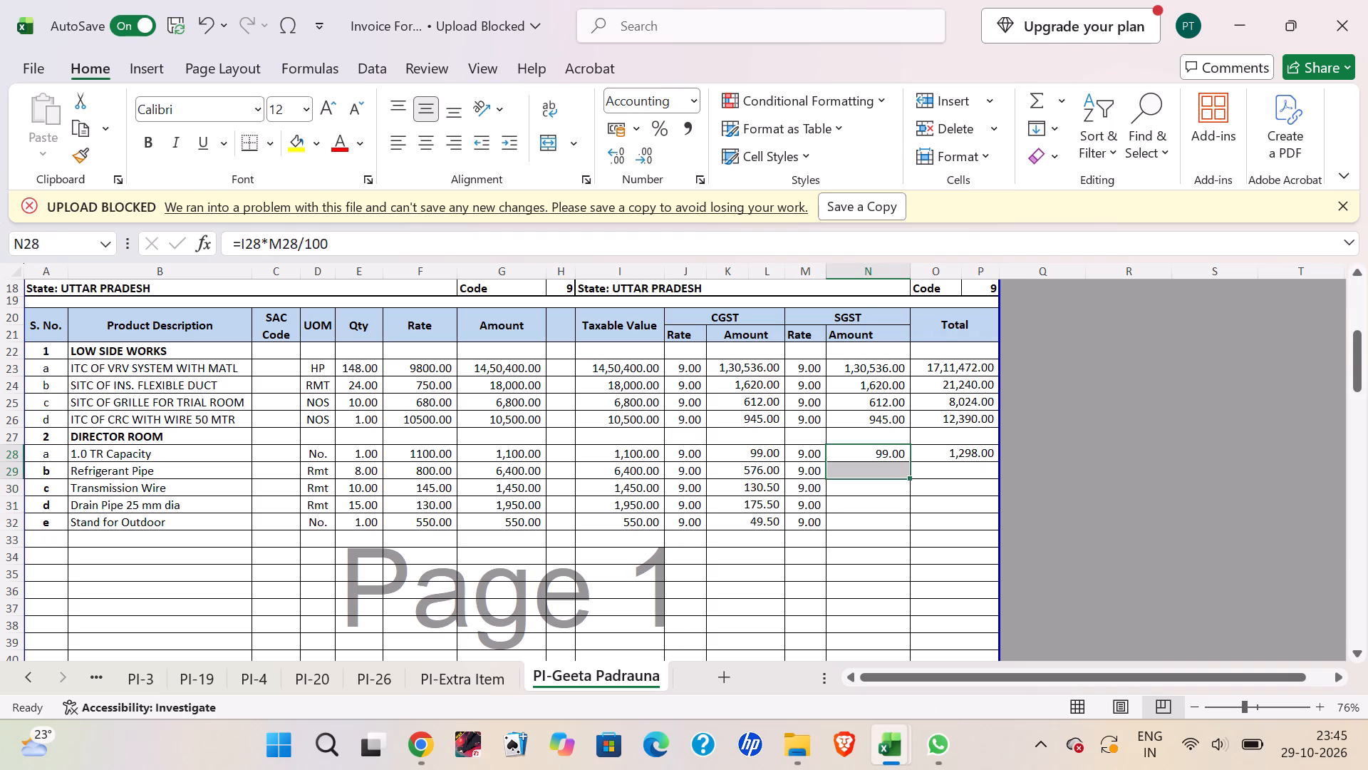
{"action": "key", "text": "shift+Down"}
{"action": "key", "text": "shift+Down"}
{"action": "key", "text": "shift+Down"}
{"action": "key", "text": "ctrl+d"}
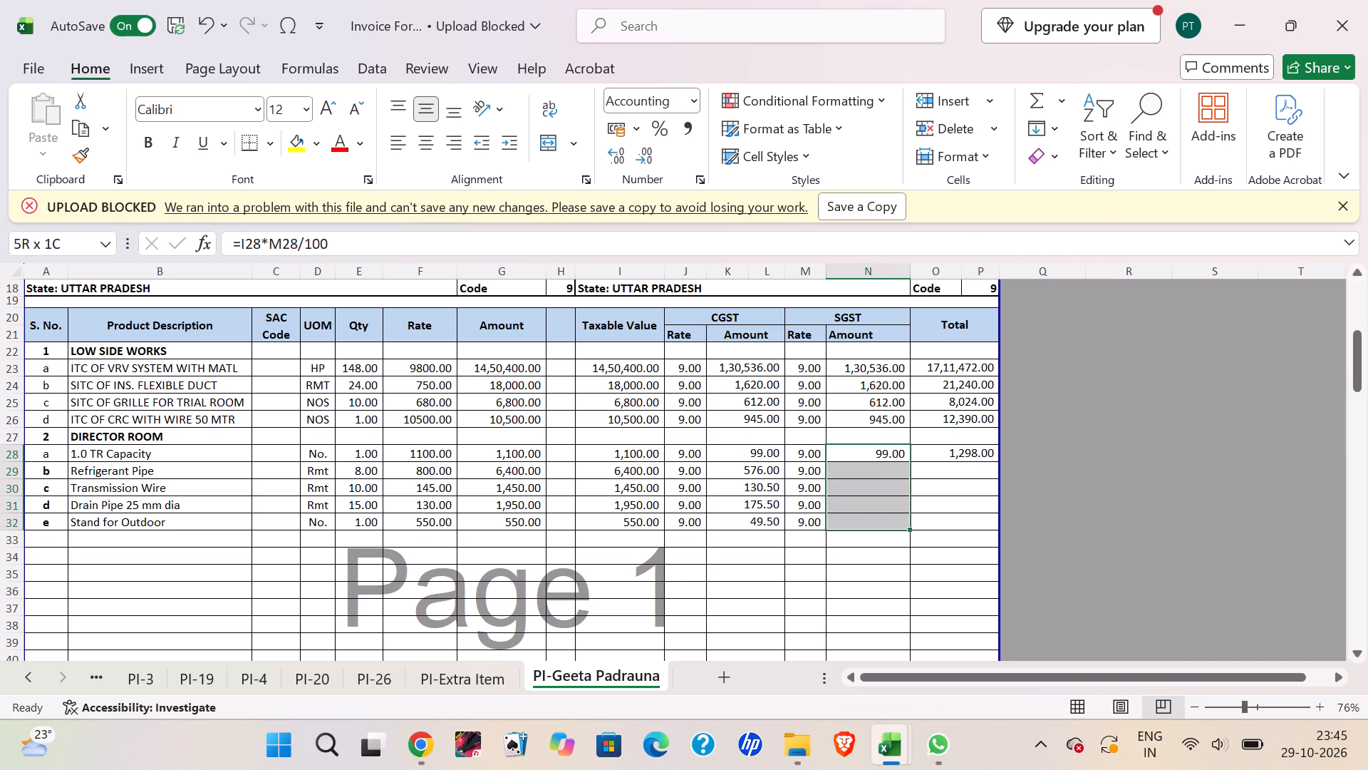
Fill the 1.0 TR Capacity row's Total formula down through the Stand for Outdoor row.
{"action": "key", "text": "Right"}
{"action": "key", "text": "shift+Down"}
{"action": "key", "text": "shift+Down"}
{"action": "key", "text": "shift+Down"}
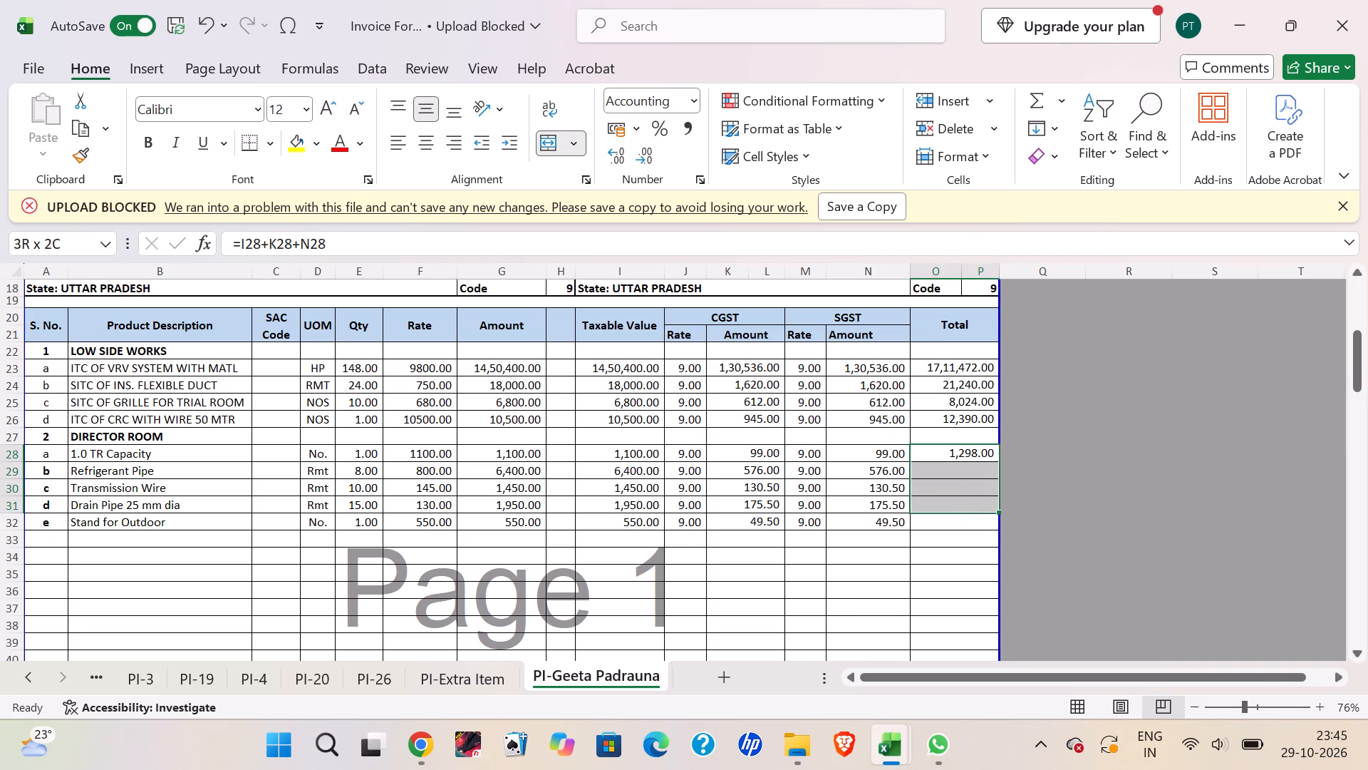
{"action": "key", "text": "shift+Down"}
{"action": "key", "text": "ctrl+d"}
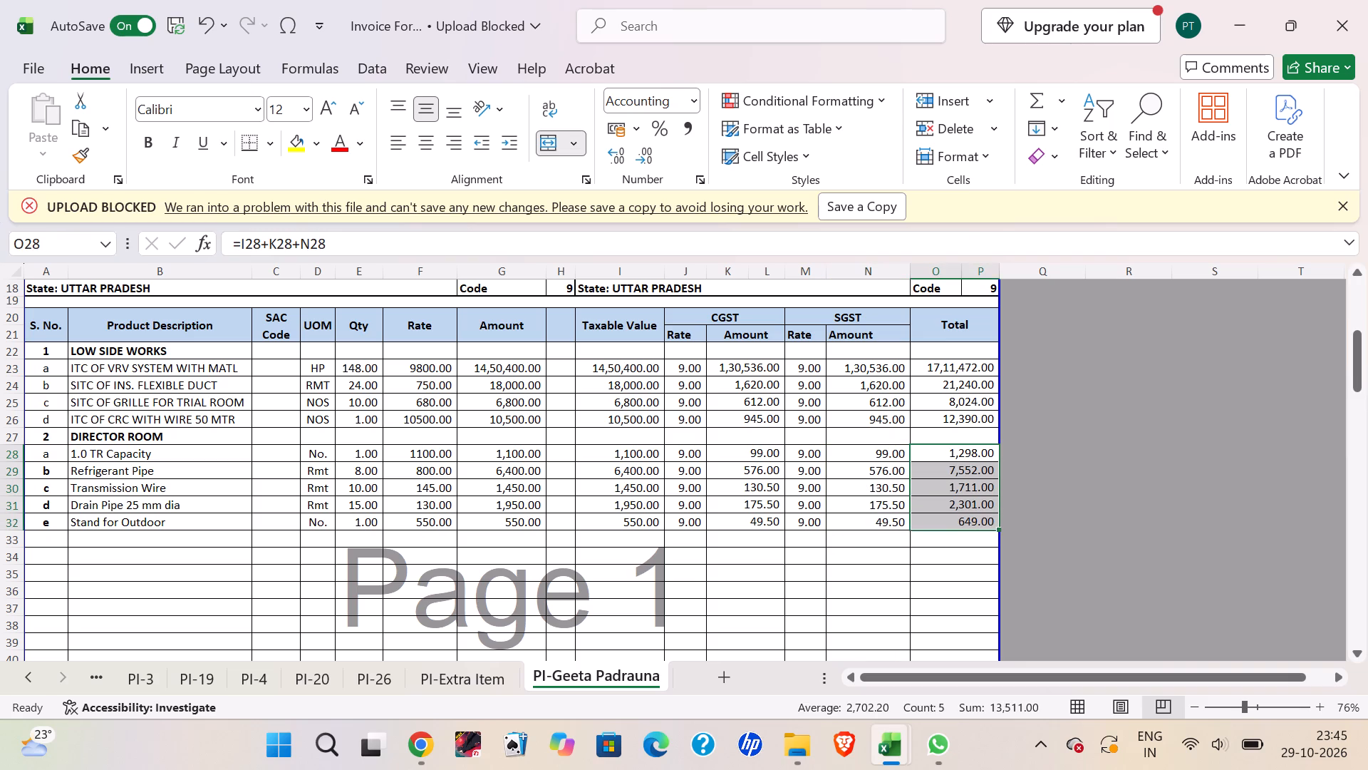
{"action": "key", "text": "Escape"}
{"action": "double_click", "coordinate": [971, 452]}
{"action": "key", "text": "Escape"}
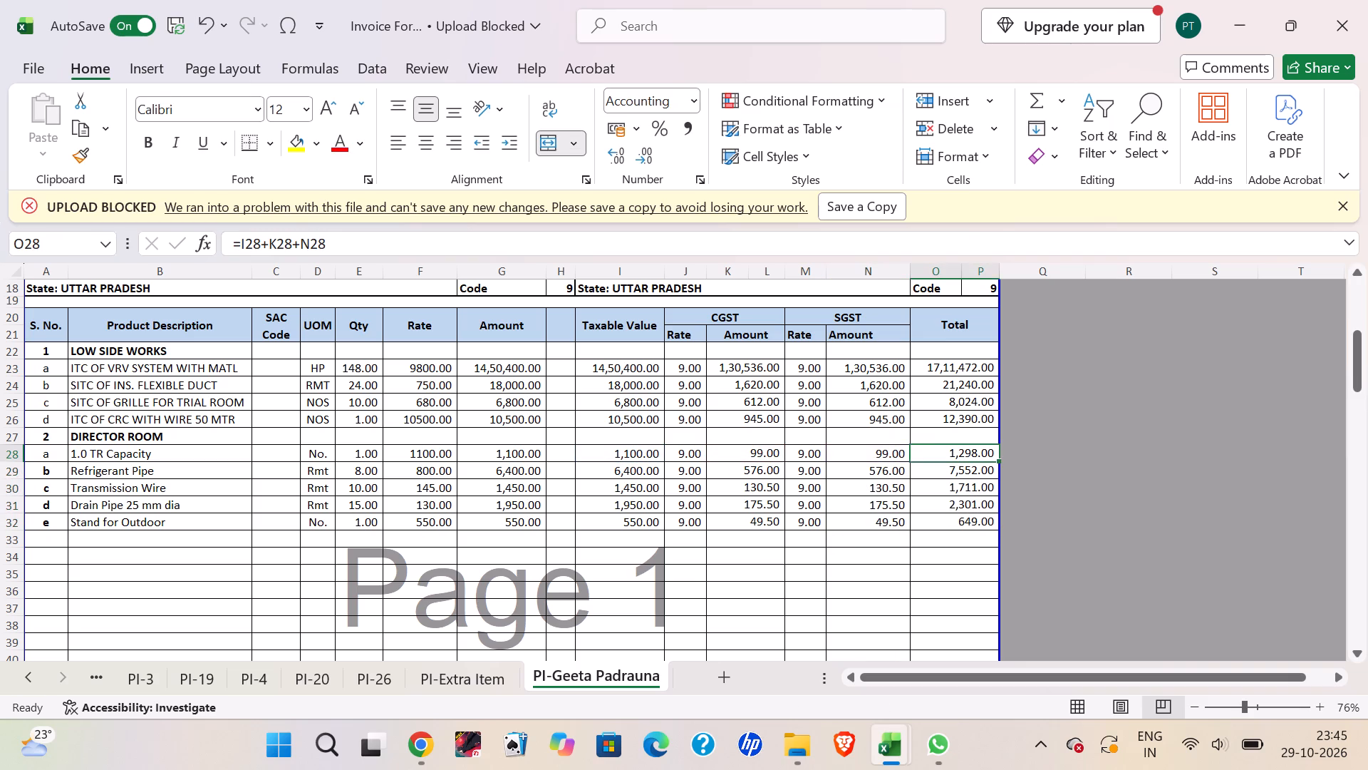
Remove the bold formatting from serial letters b to e of the Director Room items.
{"action": "key", "text": "alt+Tab"}
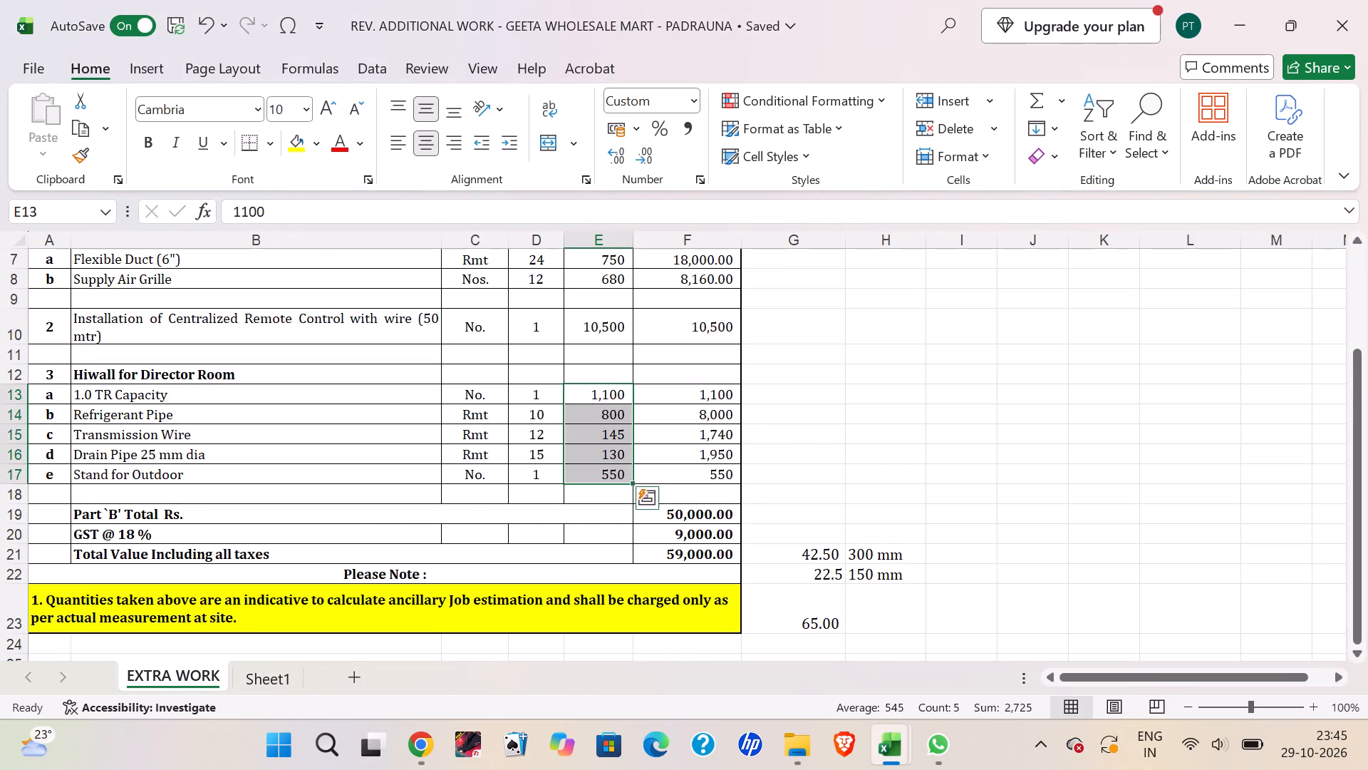
{"action": "key", "text": "alt+Tab"}
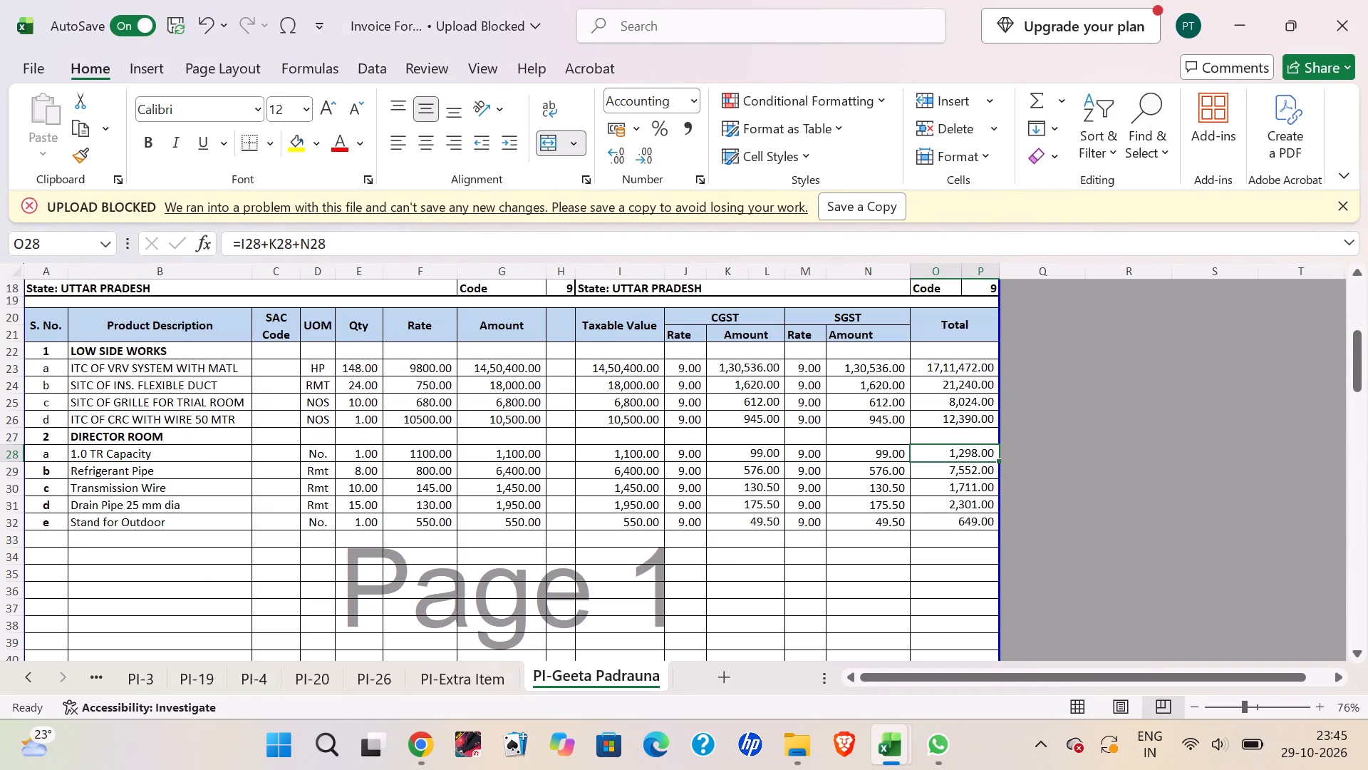
{"action": "left_click_drag", "start_coordinate": [45, 466], "coordinate": [43, 525]}
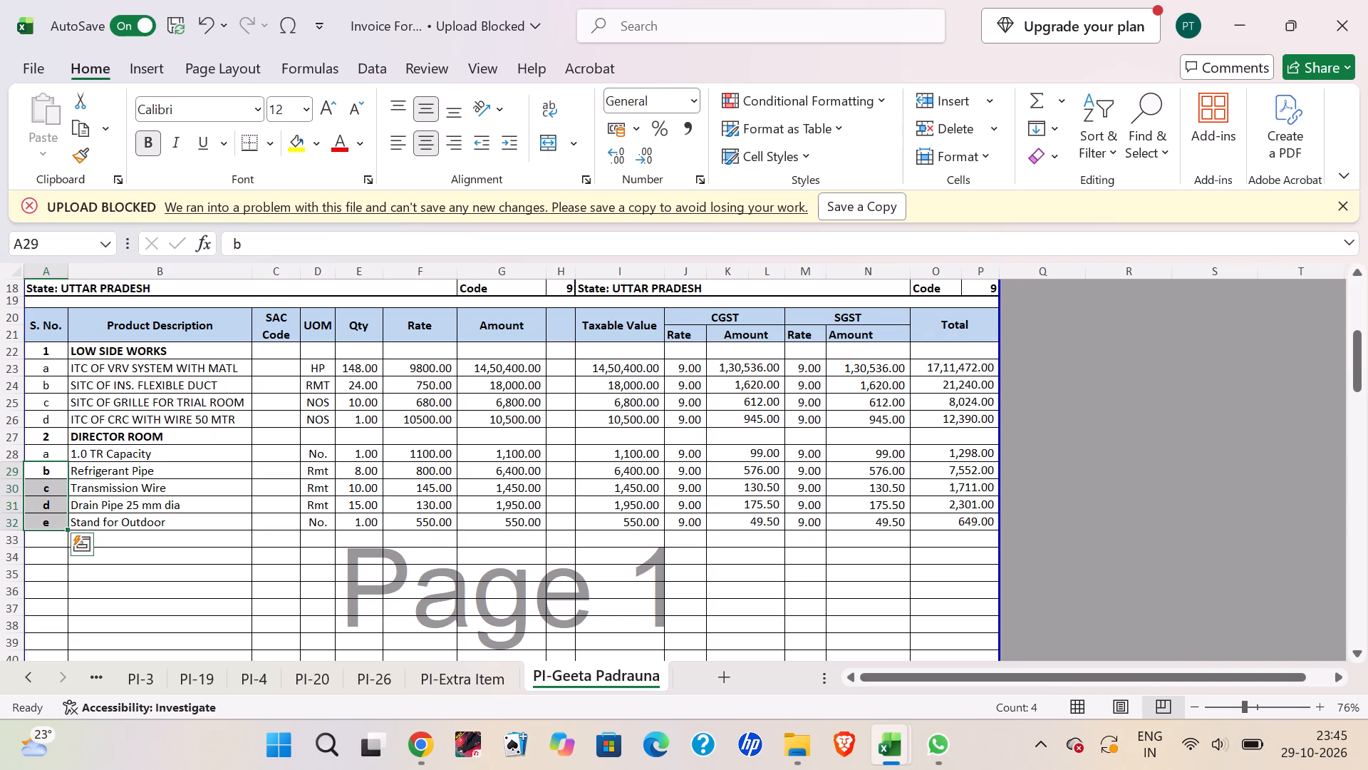
{"action": "key", "text": "ctrl+b"}
{"action": "key", "text": "Right"}
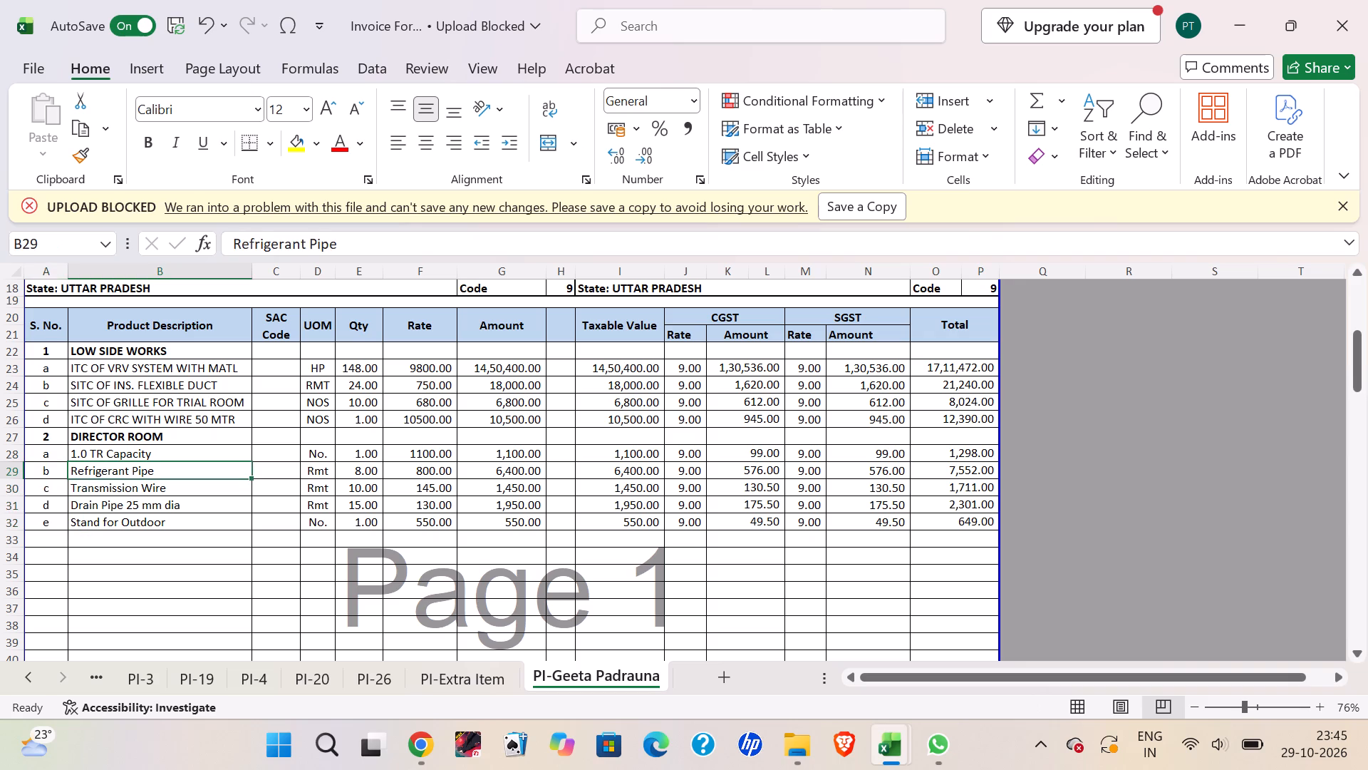
Add item 3, LABOUR CHARGE FOR TRAY INST., in the row below Stand for Outdoor.
{"action": "key", "text": "alt+Tab"}
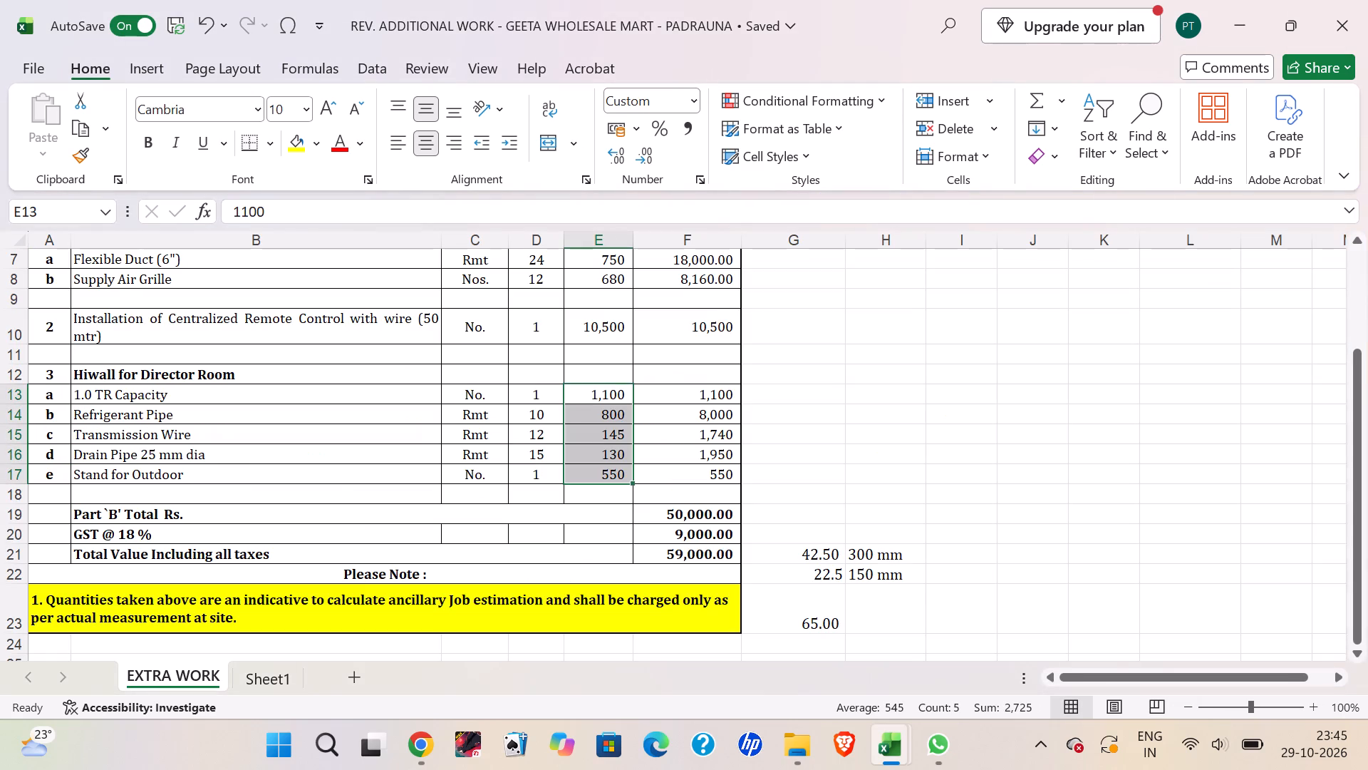
{"action": "key", "text": "alt+Tab"}
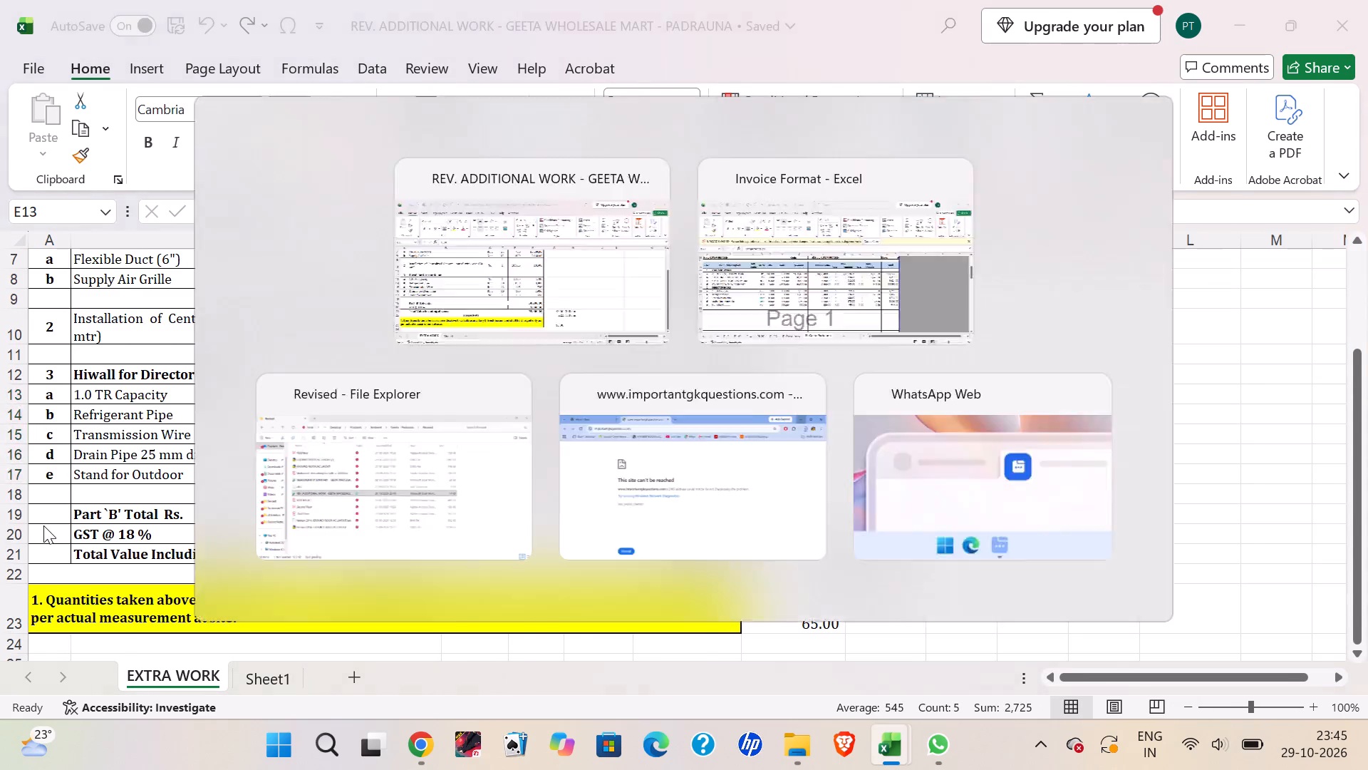
{"action": "left_click", "coordinate": [62, 544]}
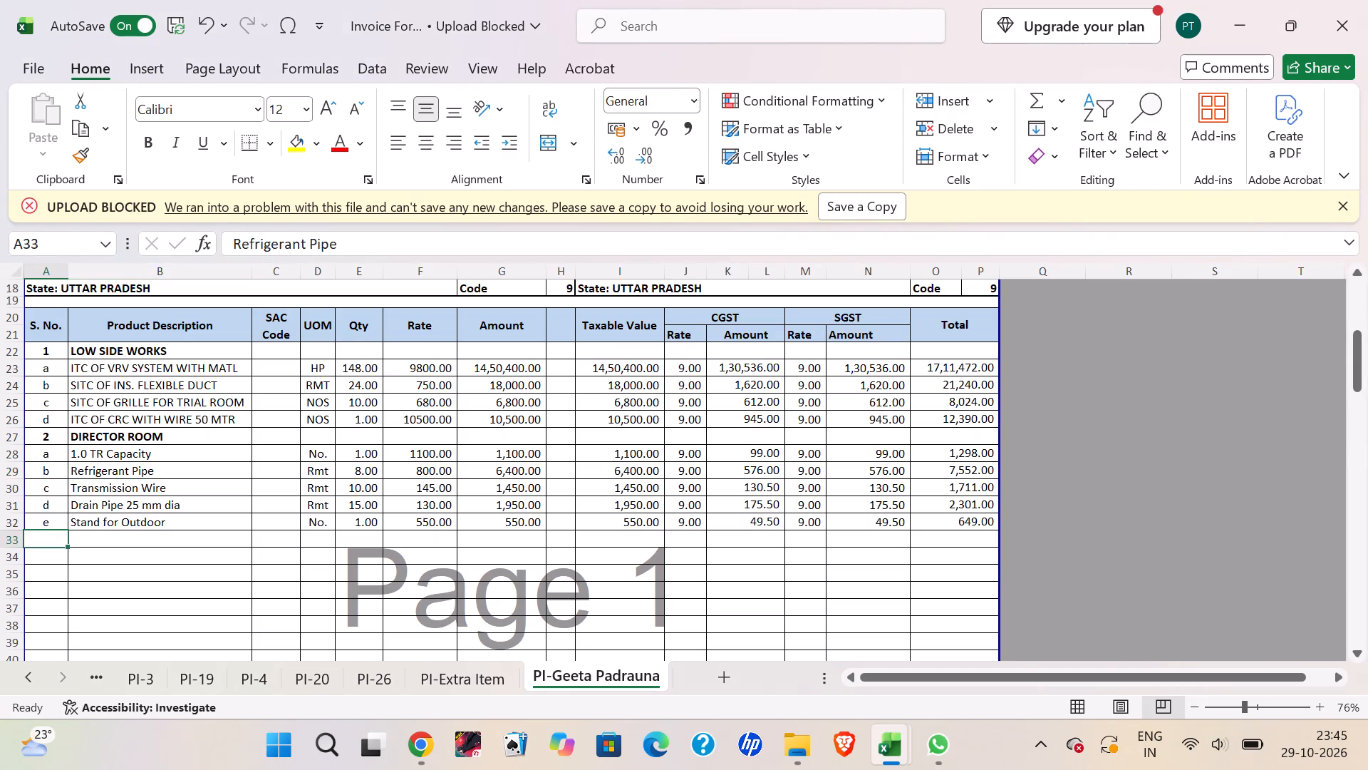
{"action": "key", "text": "3"}
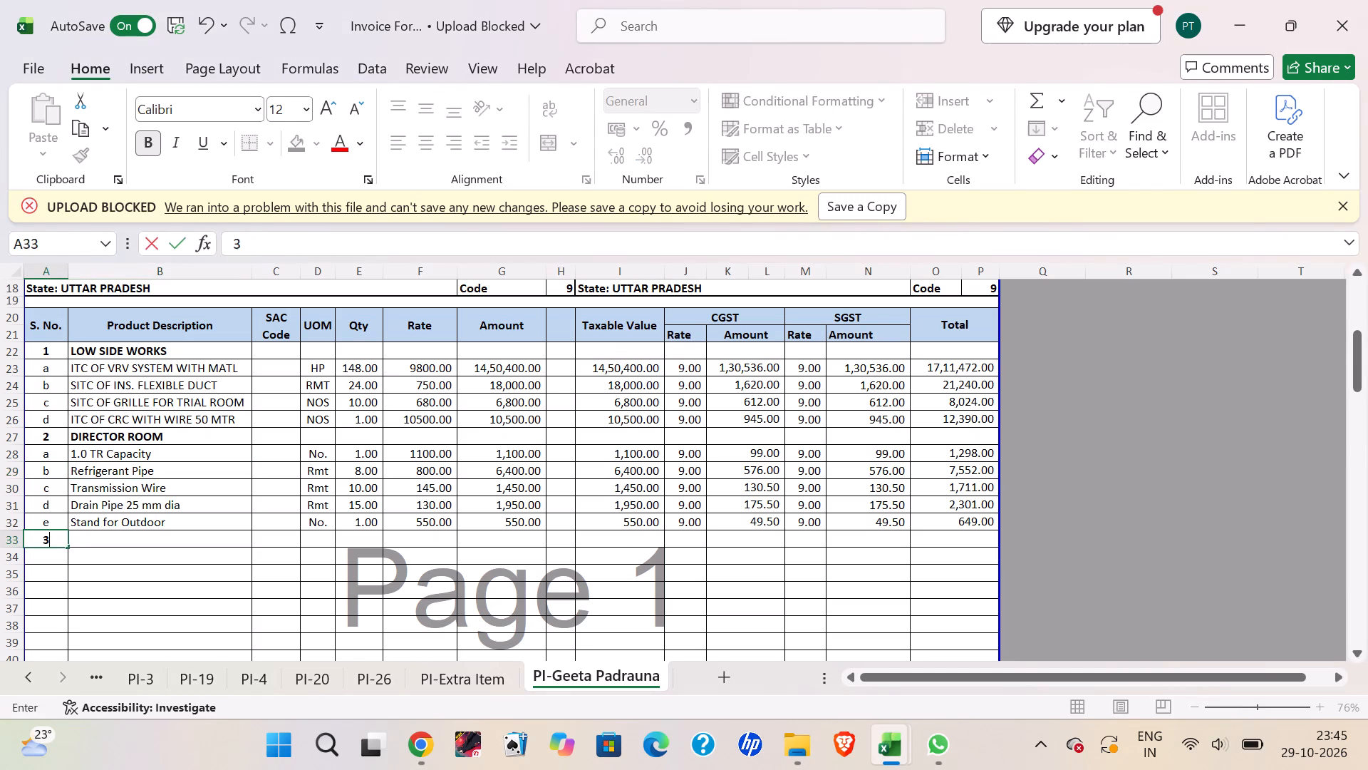
{"action": "key", "text": "Right"}
{"action": "type", "text": "LA"}
{"action": "key", "text": "b"}
{"action": "type", "text": "OUR CHERGE"}
{"action": "key", "text": "BackSpace"}
{"action": "key", "text": "BackSpace"}
{"action": "key", "text": "BackSpace"}
{"action": "key", "text": "BackSpace"}
{"action": "type", "text": "ARGE FOR TRAY"}
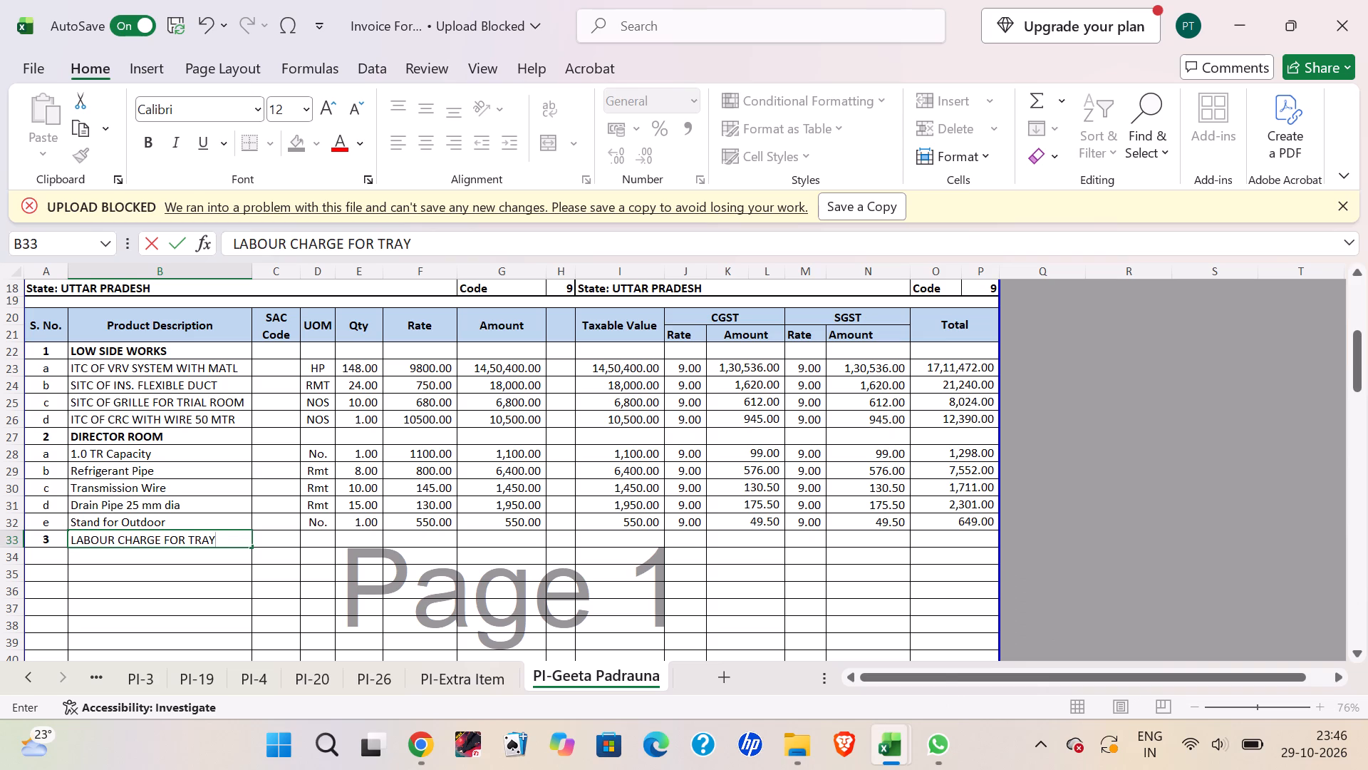
{"action": "key", "text": "space"}
{"action": "type", "text": "INST"}
{"action": "key", "text": "period"}
{"action": "key", "text": "Return"}
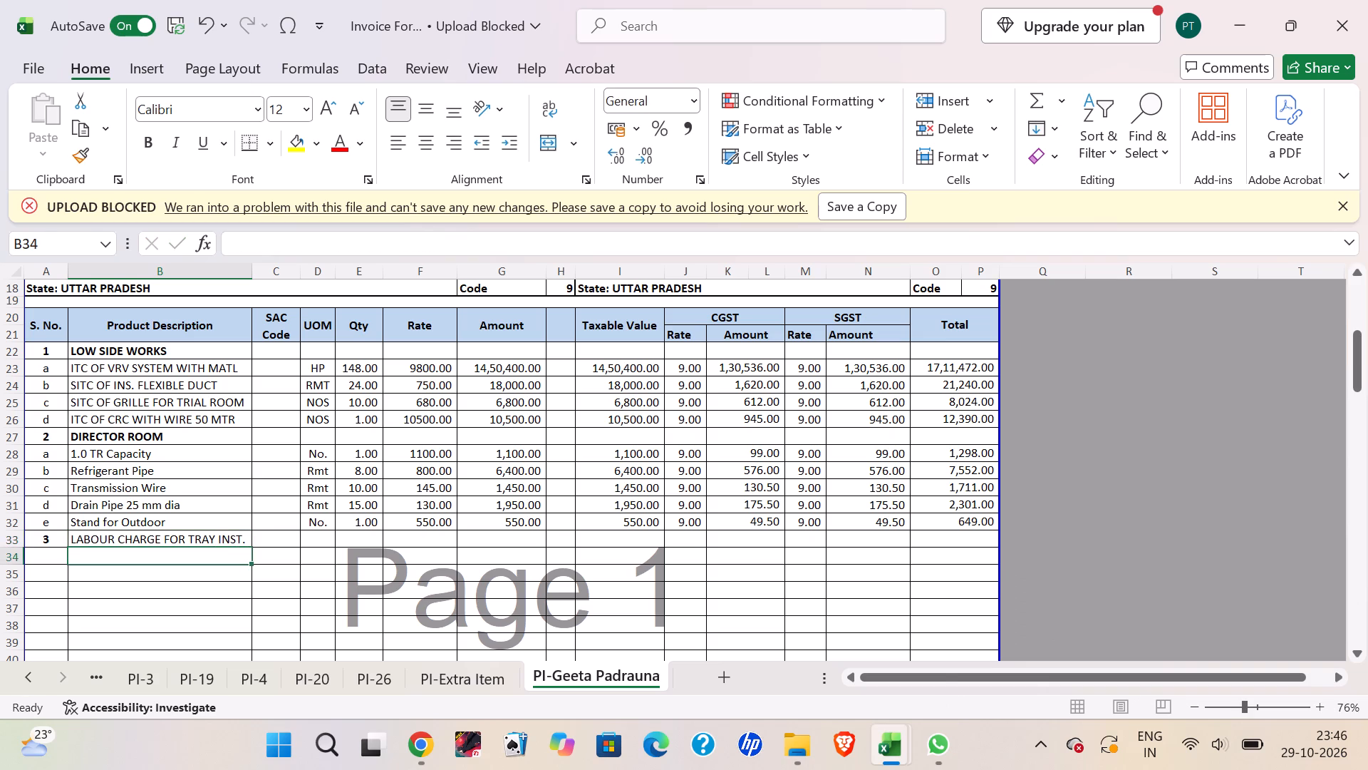
Change the description of Director Room item a to capitals, as 1.0 TR CAPACITY.
{"action": "key", "text": "Up"}
{"action": "key", "text": "Up"}
{"action": "key", "text": "Up"}
{"action": "key", "text": "Up"}
{"action": "key", "text": "Up"}
{"action": "key", "text": "Up"}
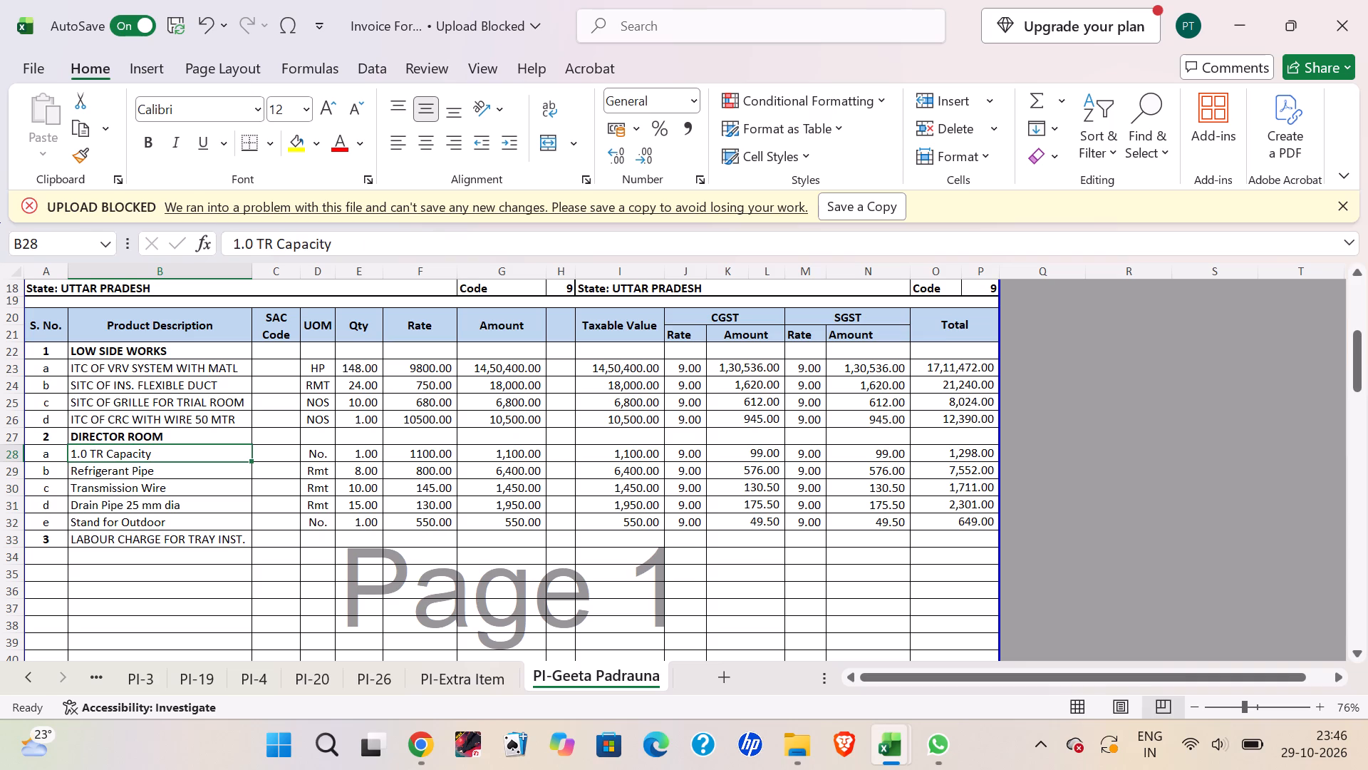
{"action": "left_click_drag", "start_coordinate": [332, 247], "coordinate": [299, 239]}
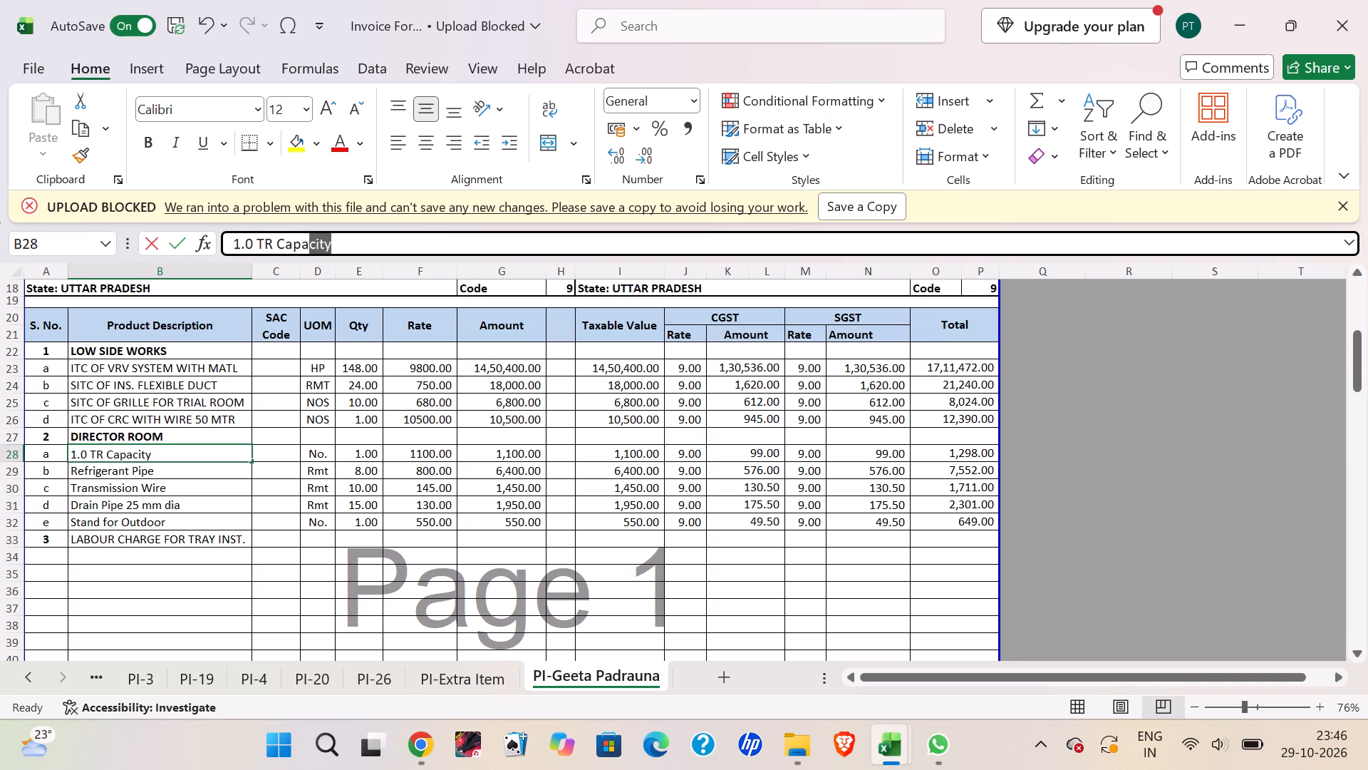
{"action": "left_click_drag", "start_coordinate": [299, 239], "coordinate": [288, 237]}
{"action": "type", "text": "APACITY"}
{"action": "key", "text": "Return"}
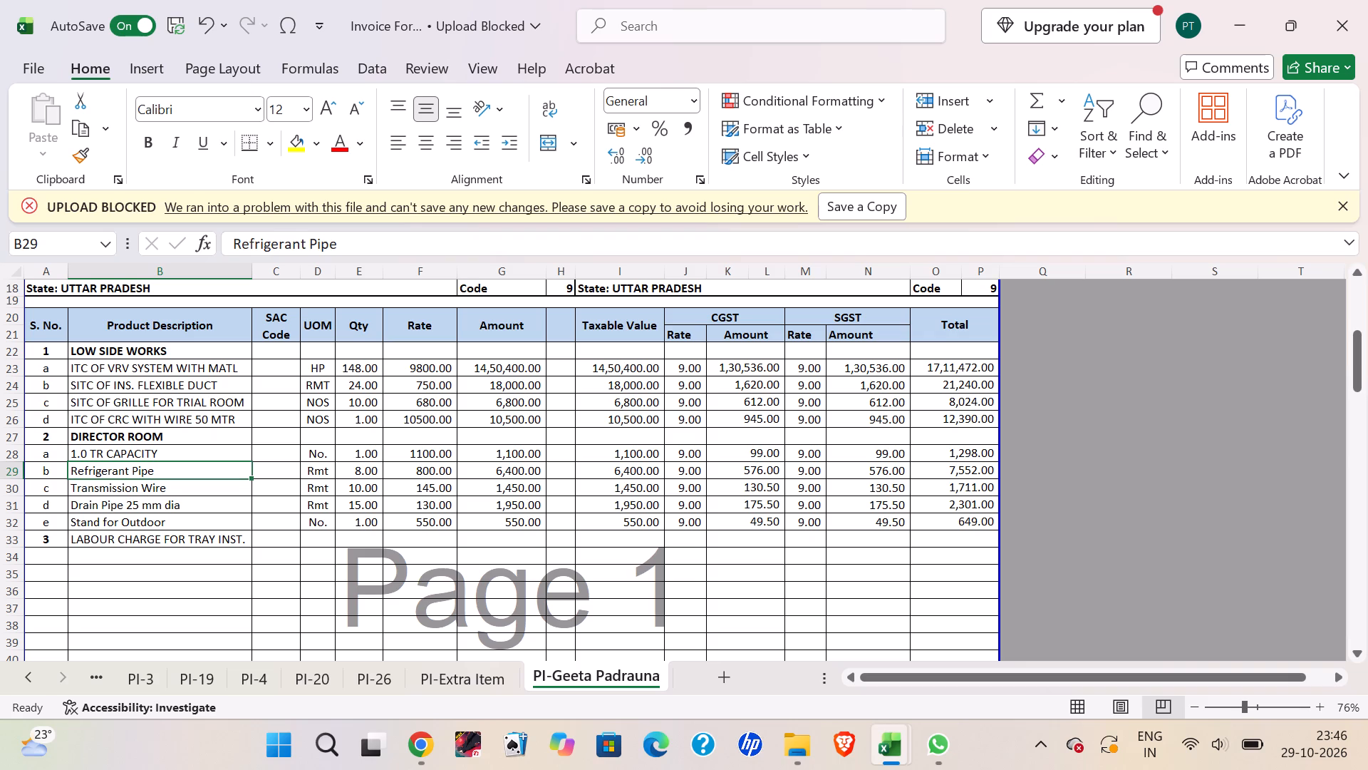
Rewrite the descriptions of Director Room items b and c in capitals as REFRUGERANT PIPE and TRANSMISSION WIRE.
{"action": "left_click_drag", "start_coordinate": [336, 241], "coordinate": [240, 235]}
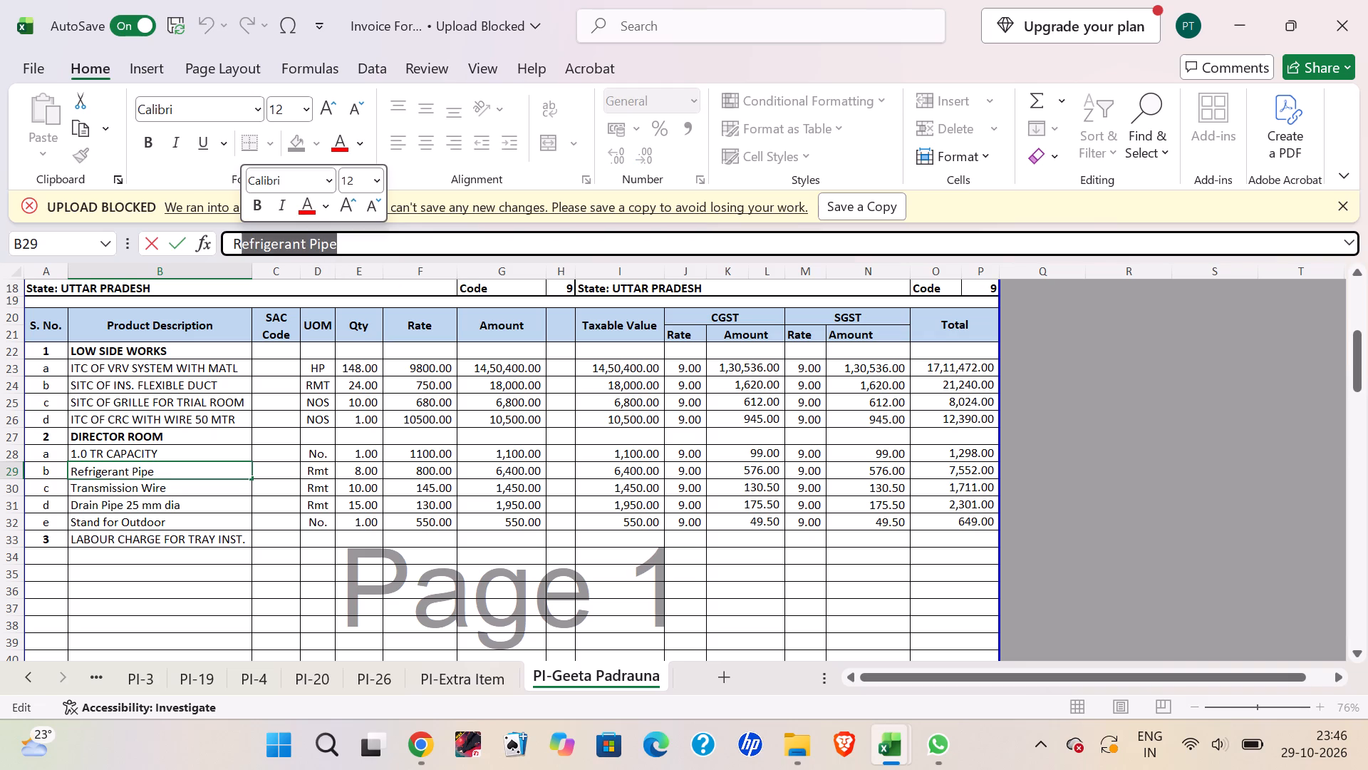
{"action": "type", "text": "EFR"}
{"action": "type", "text": "UGERANT PIPE"}
{"action": "key", "text": "Return"}
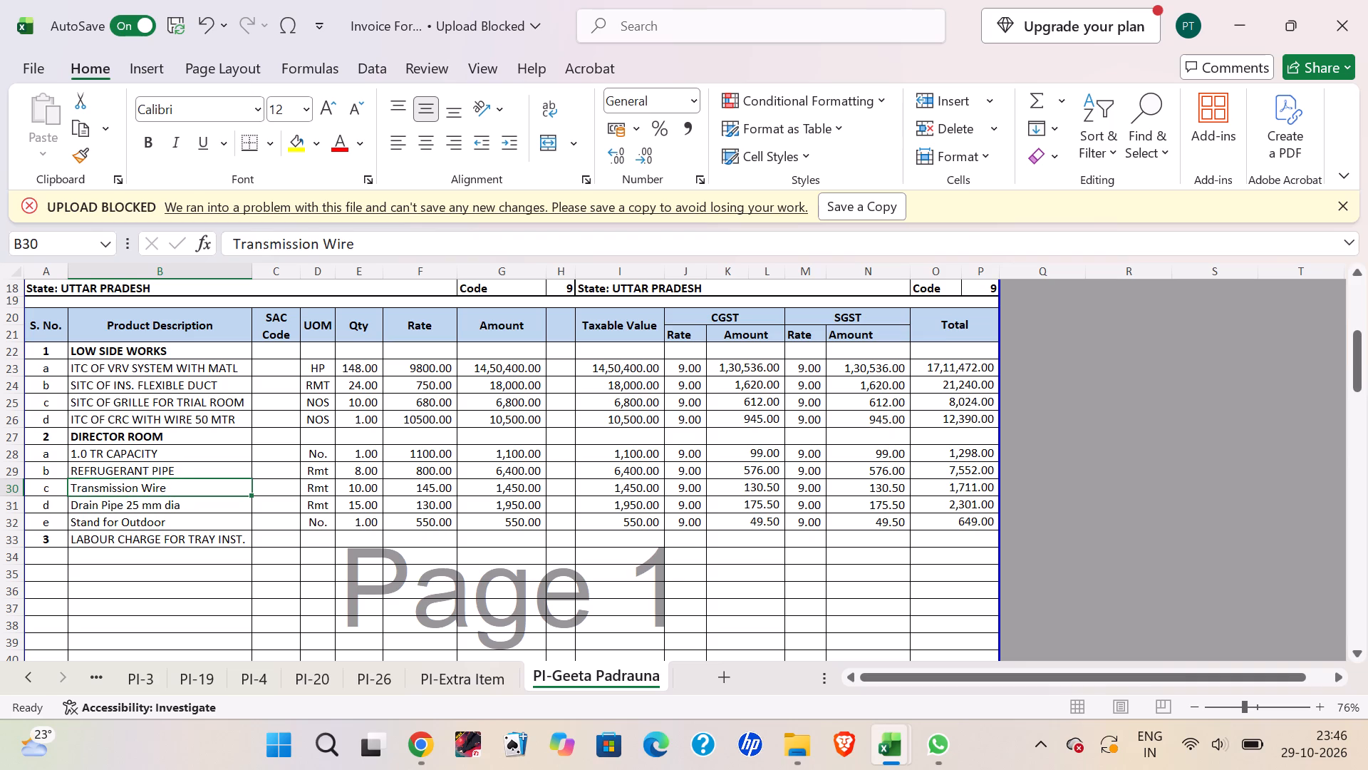
{"action": "left_click_drag", "start_coordinate": [240, 235], "coordinate": [333, 245]}
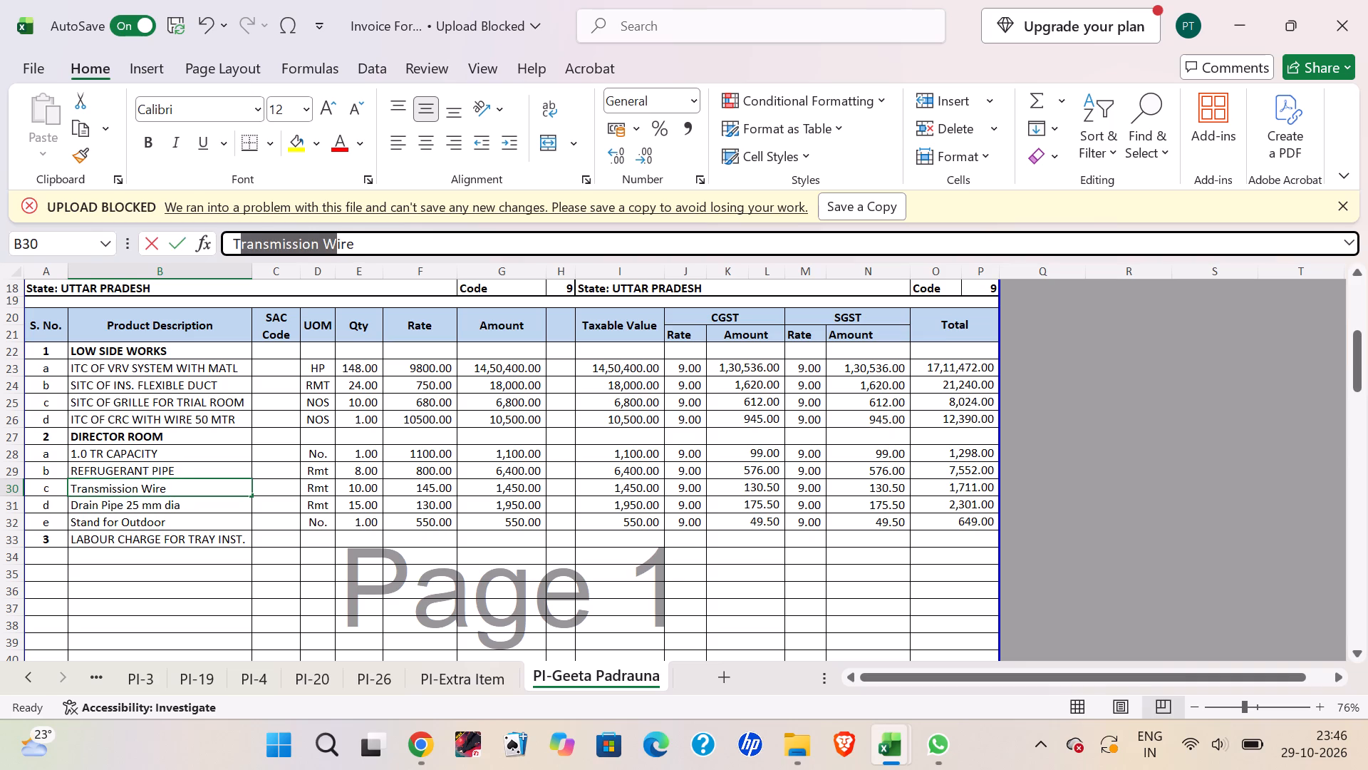
{"action": "left_click_drag", "start_coordinate": [333, 245], "coordinate": [360, 247]}
{"action": "type", "text": "RA"}
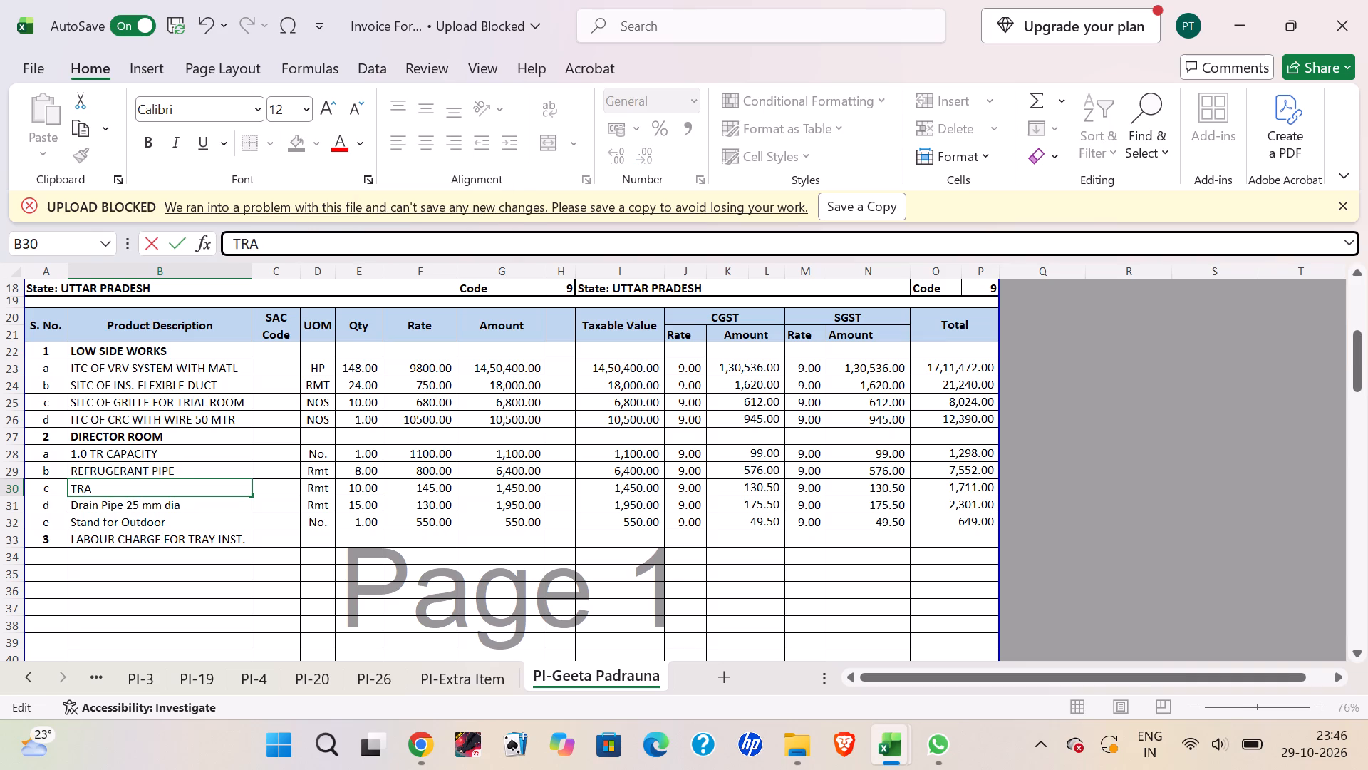
{"action": "type", "text": "NSMISSION WO"}
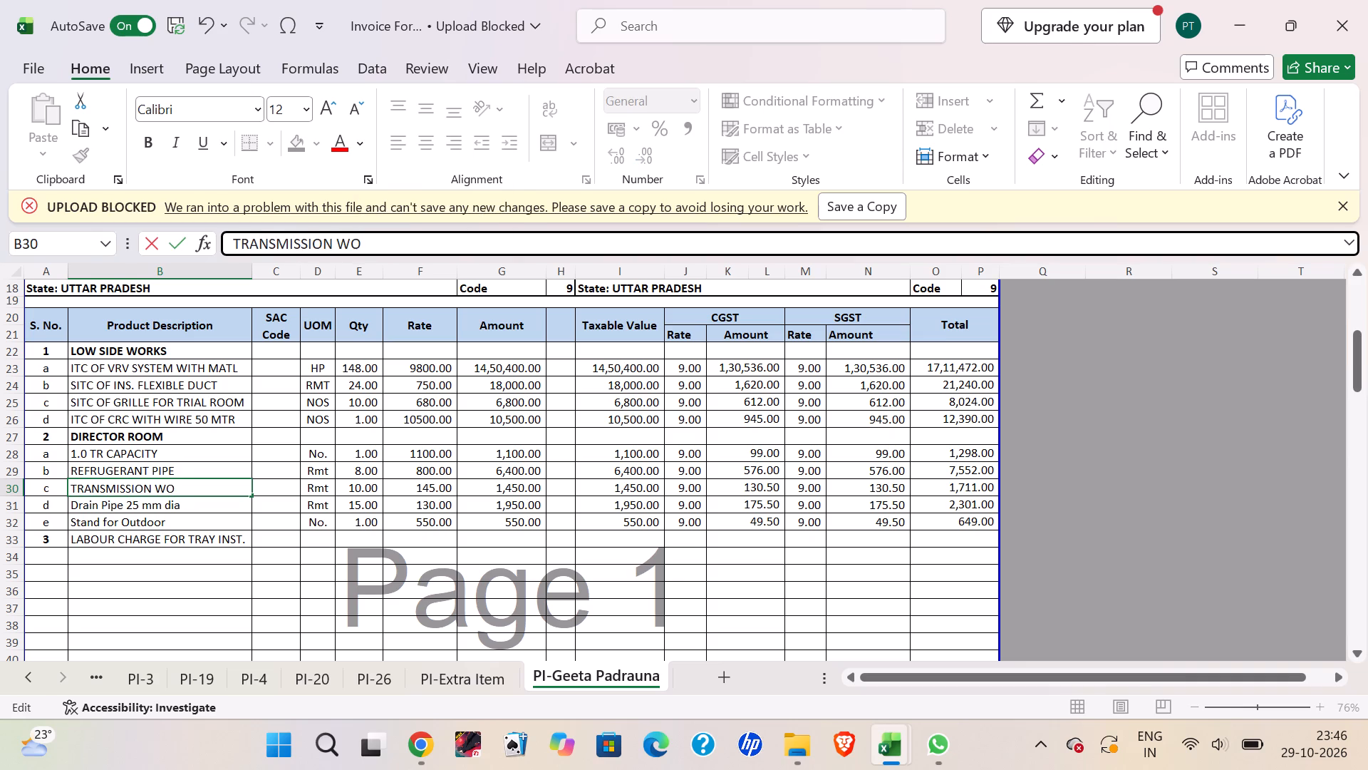
{"action": "key", "text": "BackSpace"}
{"action": "type", "text": "IRE"}
{"action": "key", "text": "Return"}
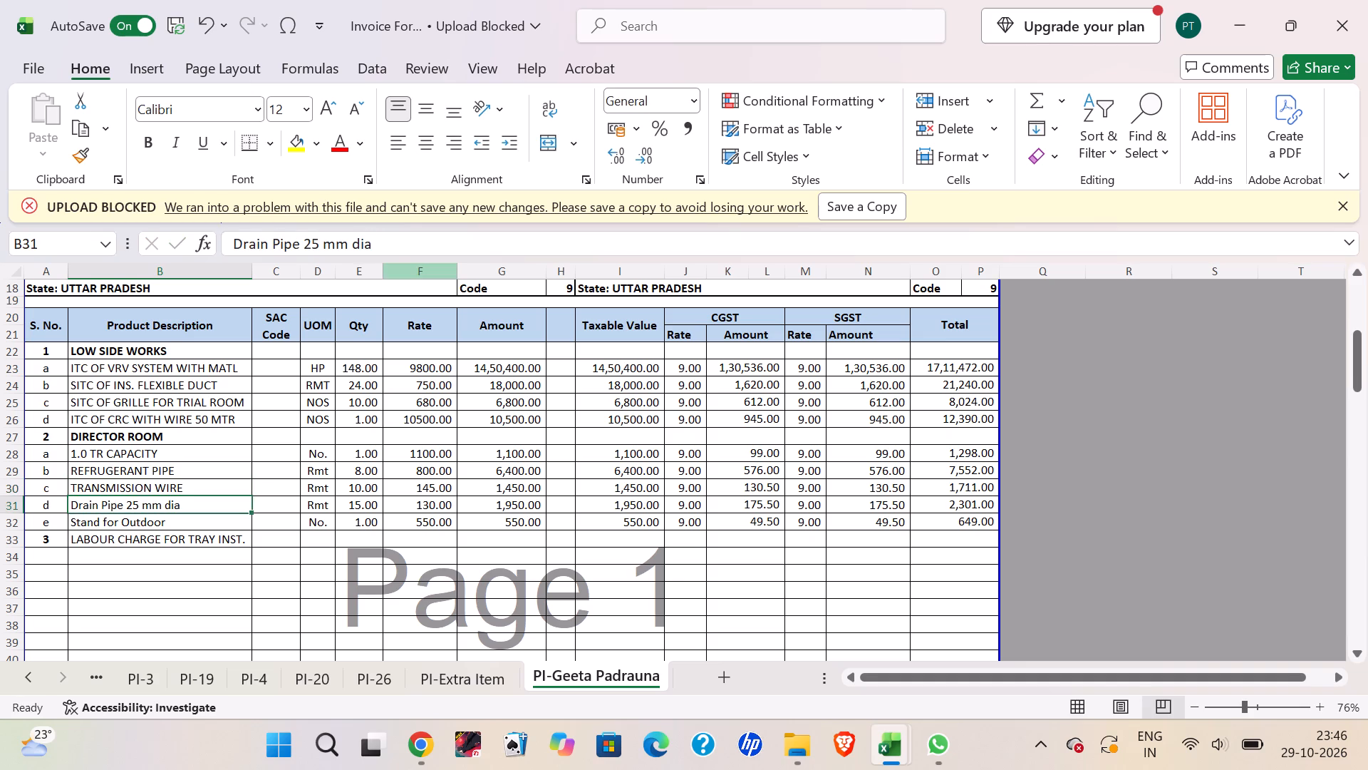
Clear the rate of ITC OF CRC WITH WIRE 50 MTR and start entering a replacement beginning with 1.
{"action": "left_click", "coordinate": [450, 420]}
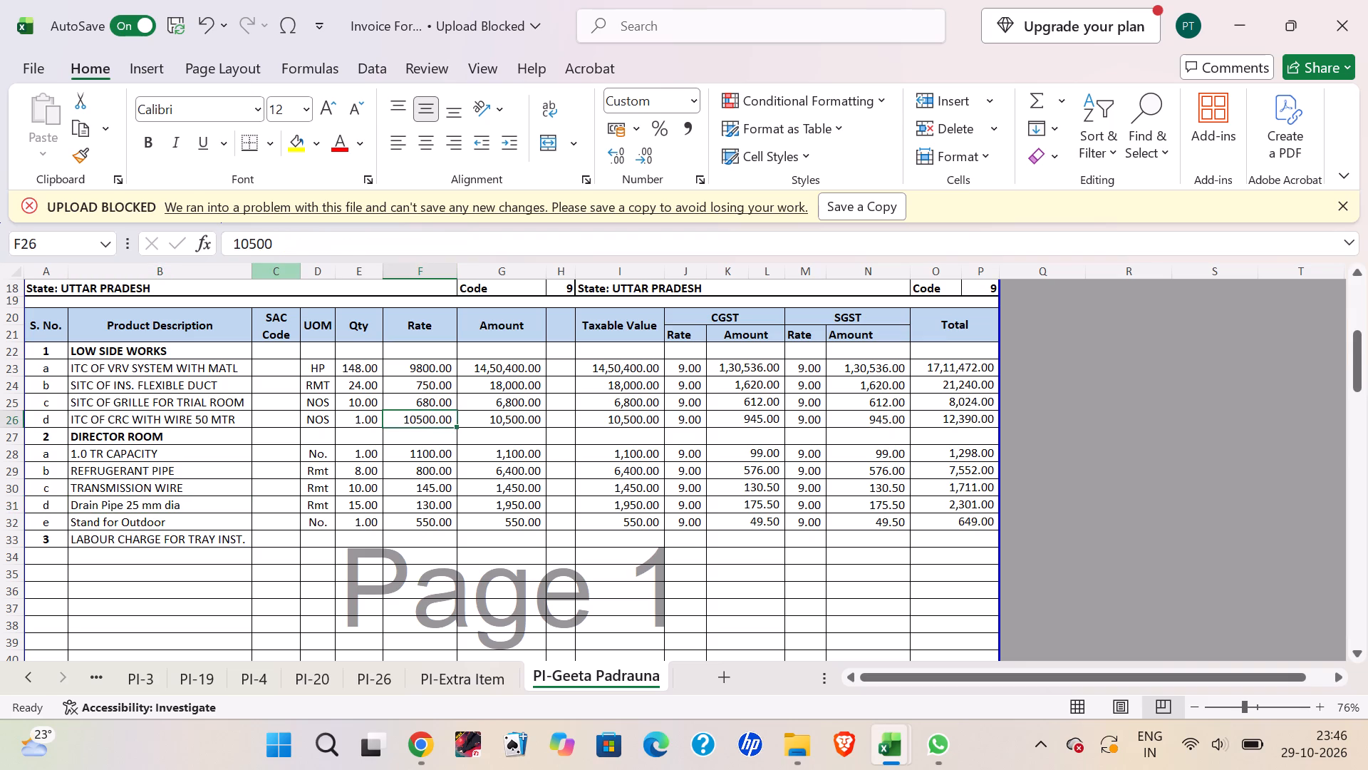
{"action": "key", "text": "BackSpace"}
{"action": "key", "text": "1"}
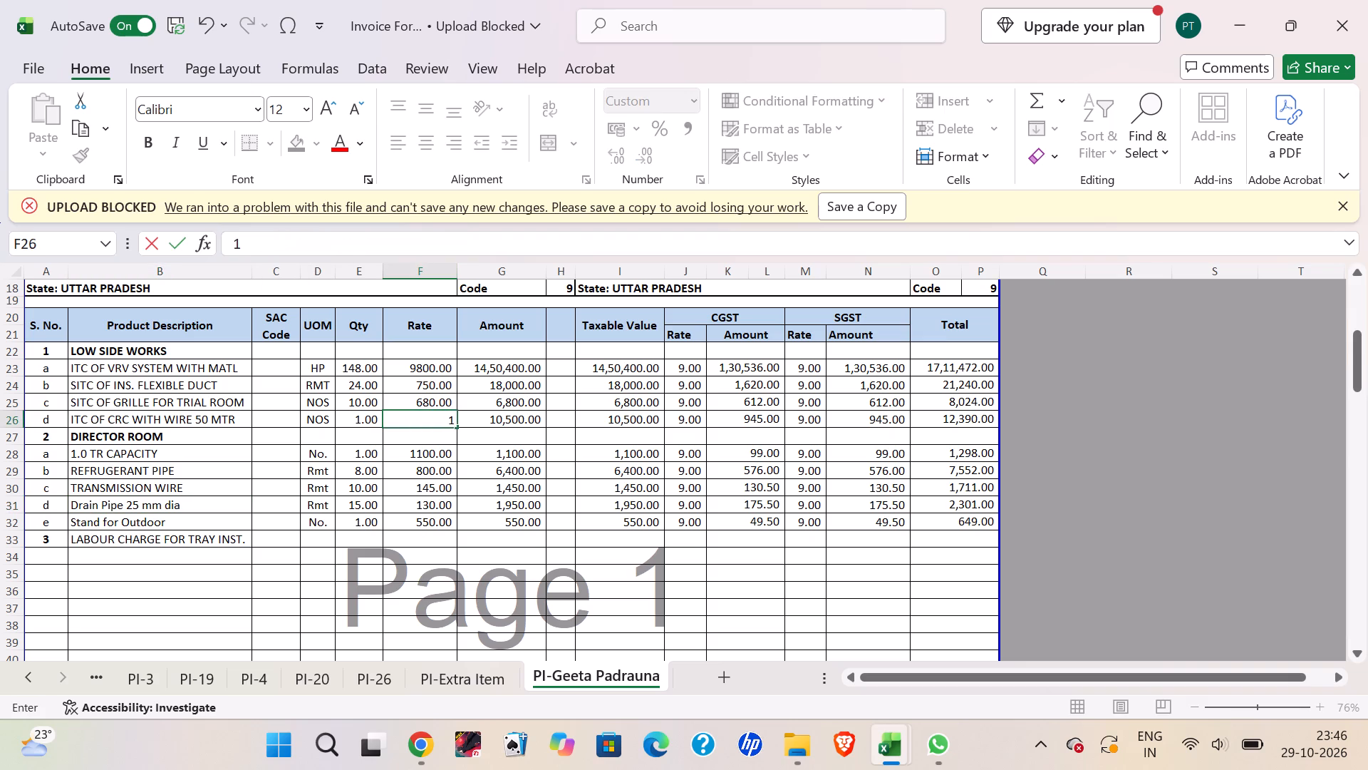